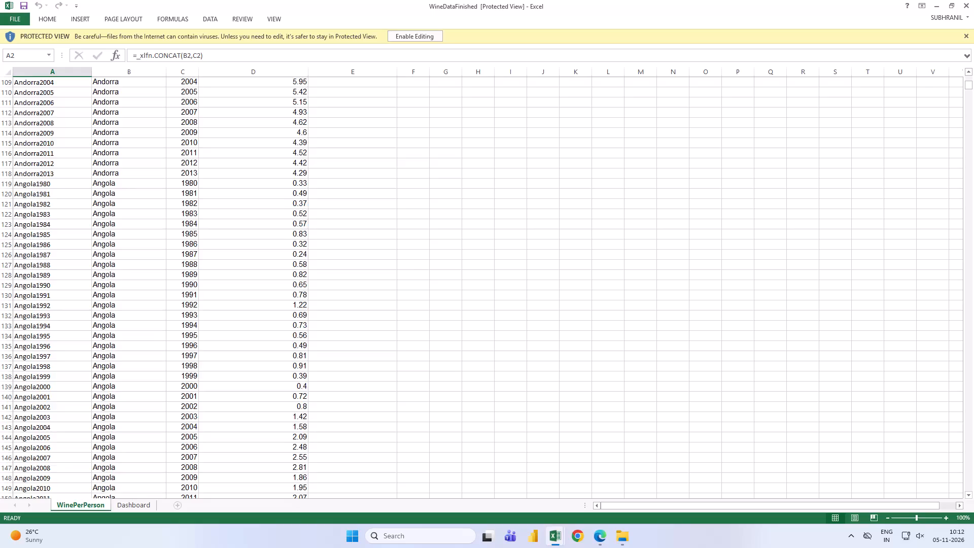
Examine the country, year and wine per capita records throughout the WinePerPerson sheet.
scroll(162, 336, "down", 18)
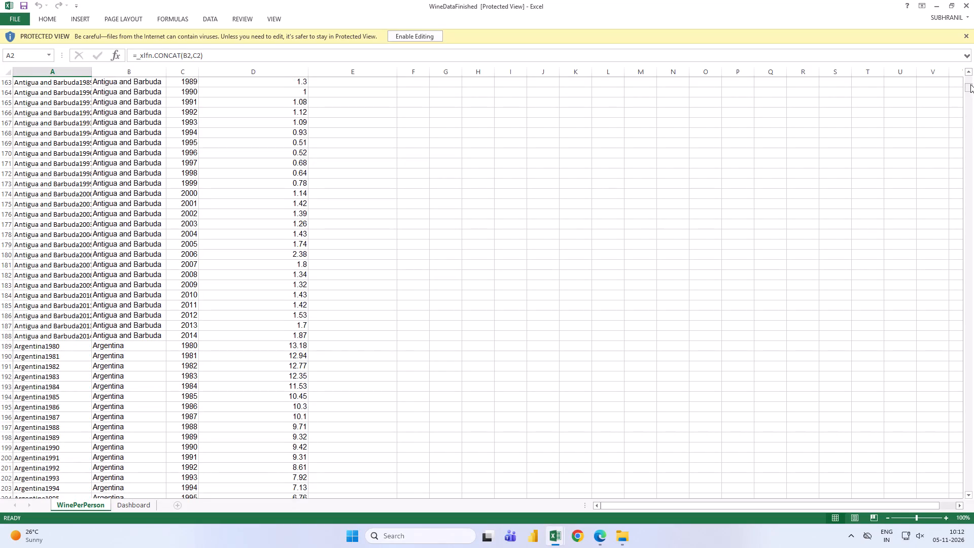
left_click_drag(970, 84, 971, 337)
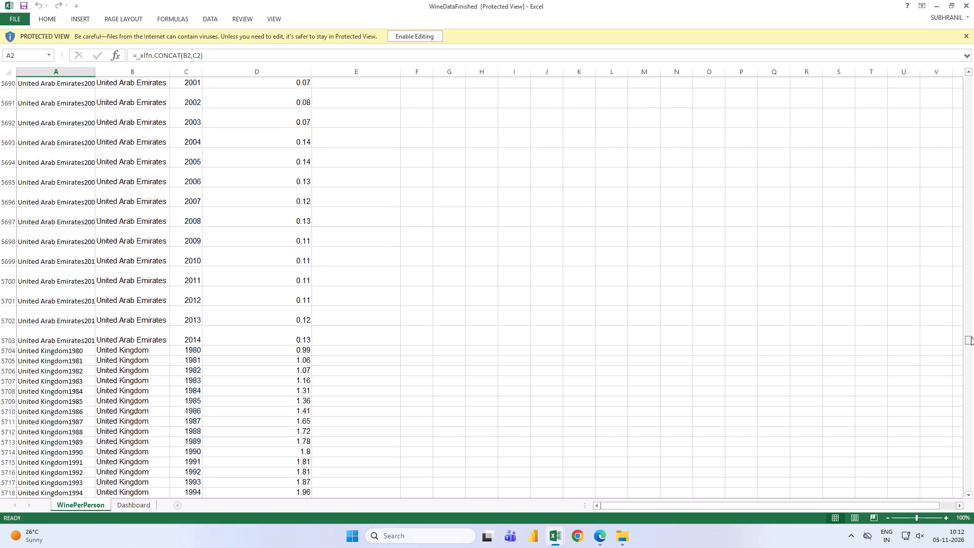
left_click_drag(971, 337, 962, 250)
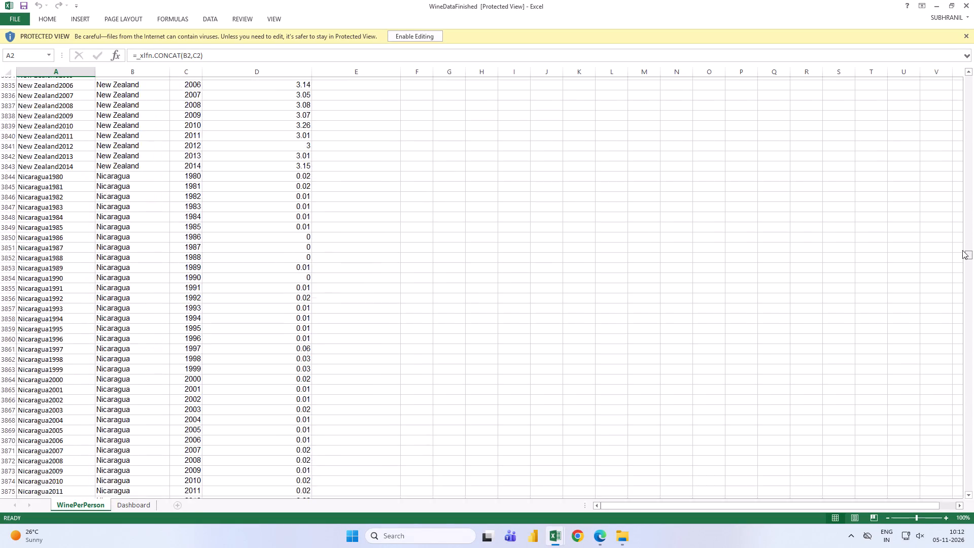
left_click_drag(962, 250, 963, 80)
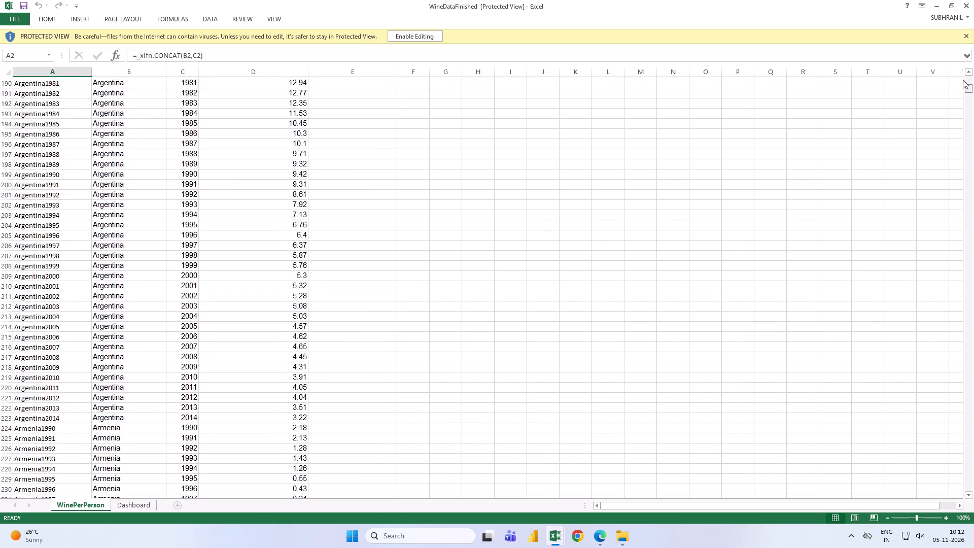
left_click_drag(963, 80, 963, 75)
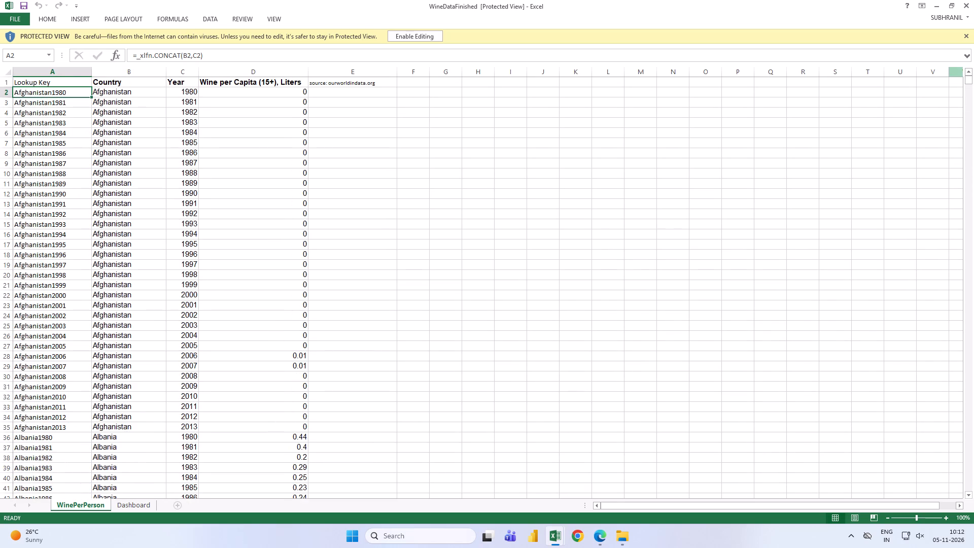
scroll(207, 156, "up", 10)
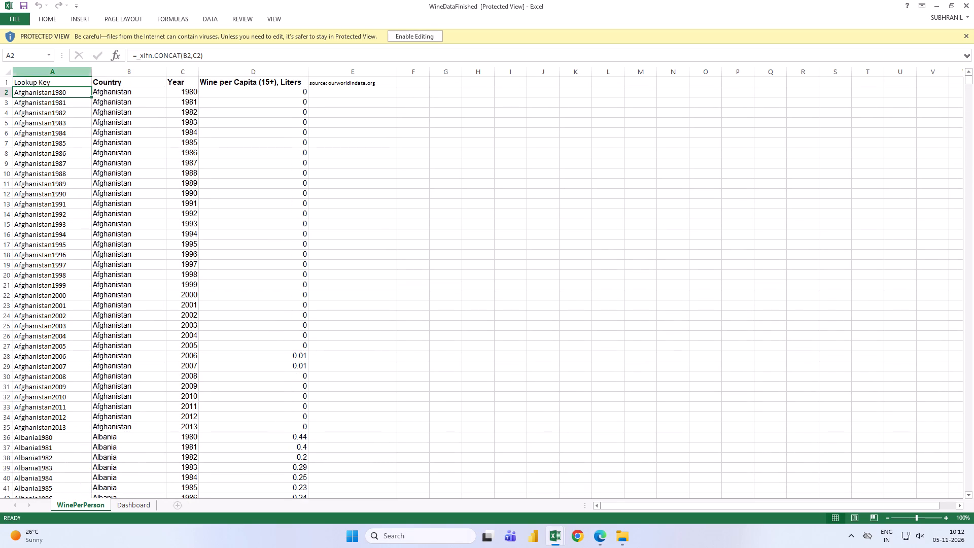
scroll(37, 106, "up", 3)
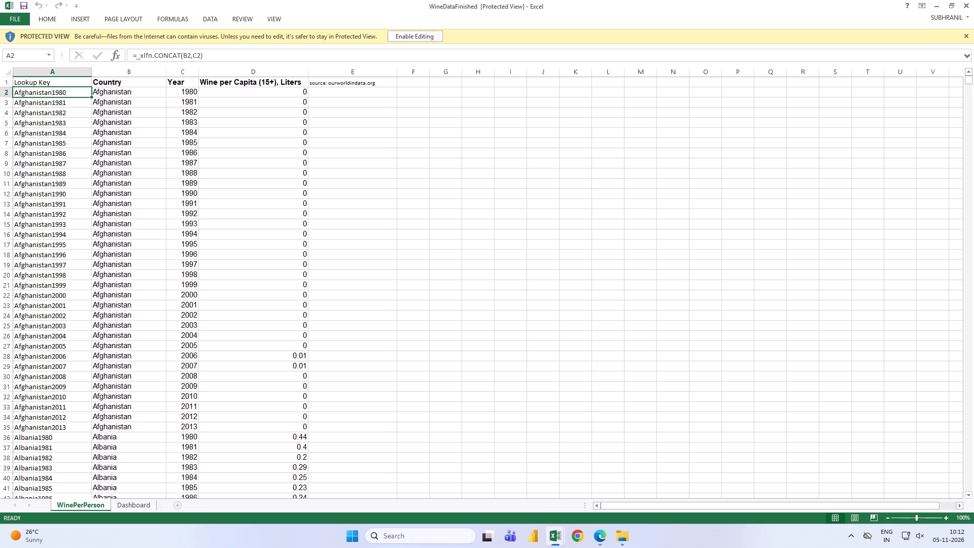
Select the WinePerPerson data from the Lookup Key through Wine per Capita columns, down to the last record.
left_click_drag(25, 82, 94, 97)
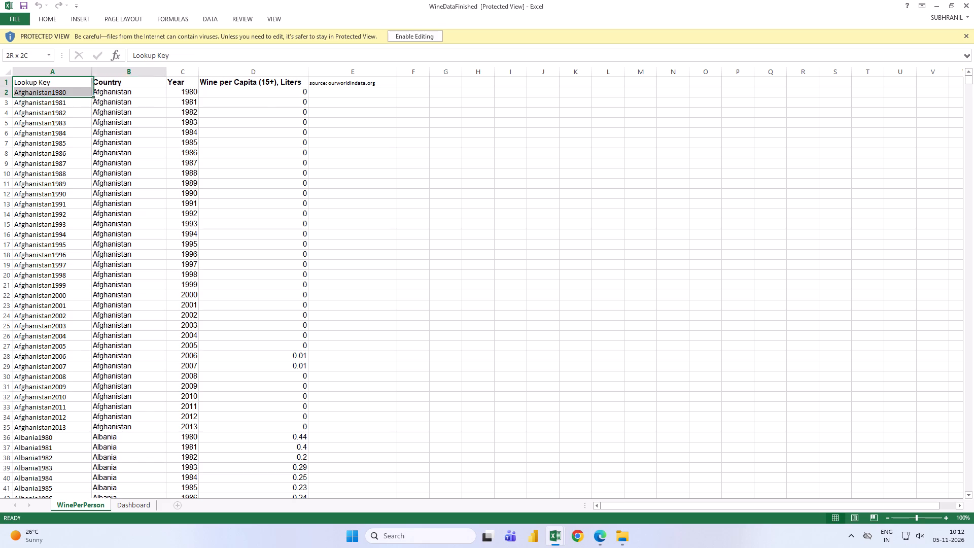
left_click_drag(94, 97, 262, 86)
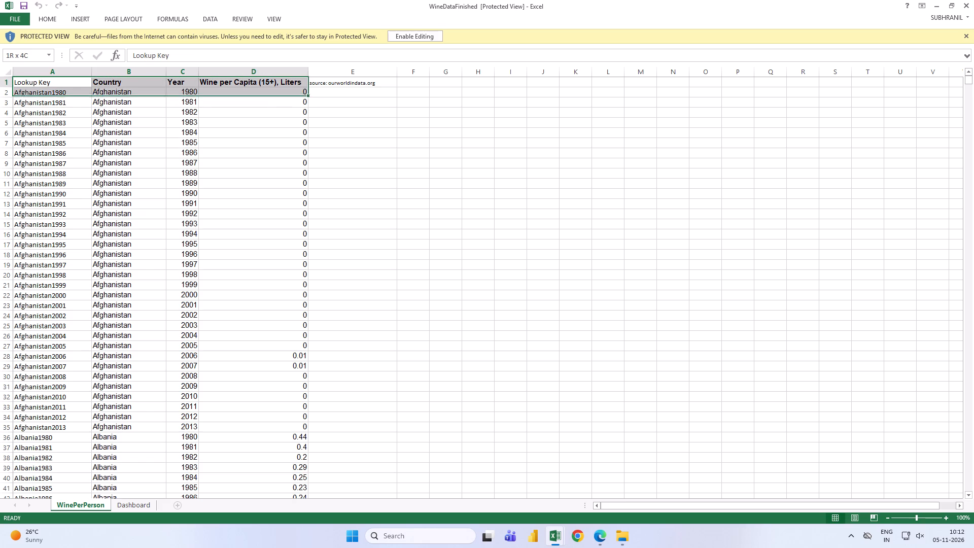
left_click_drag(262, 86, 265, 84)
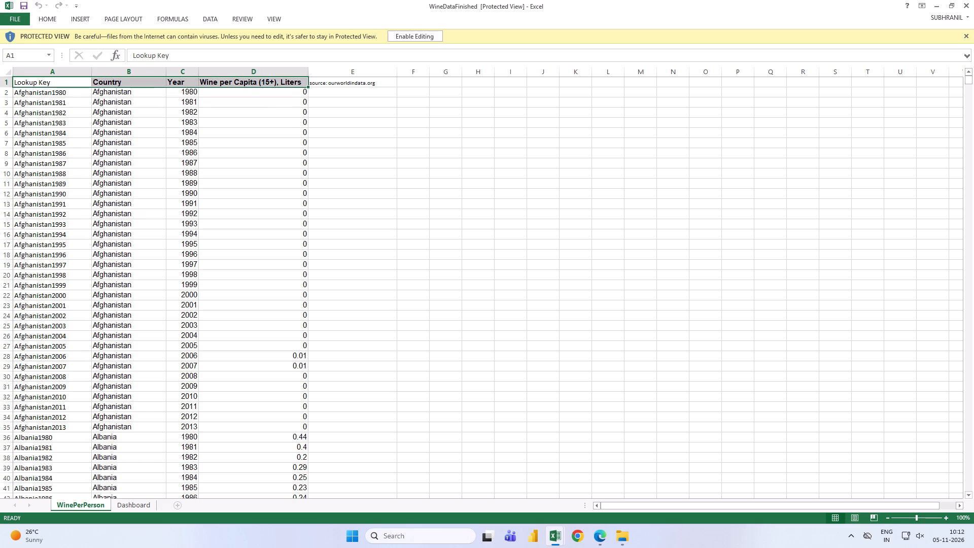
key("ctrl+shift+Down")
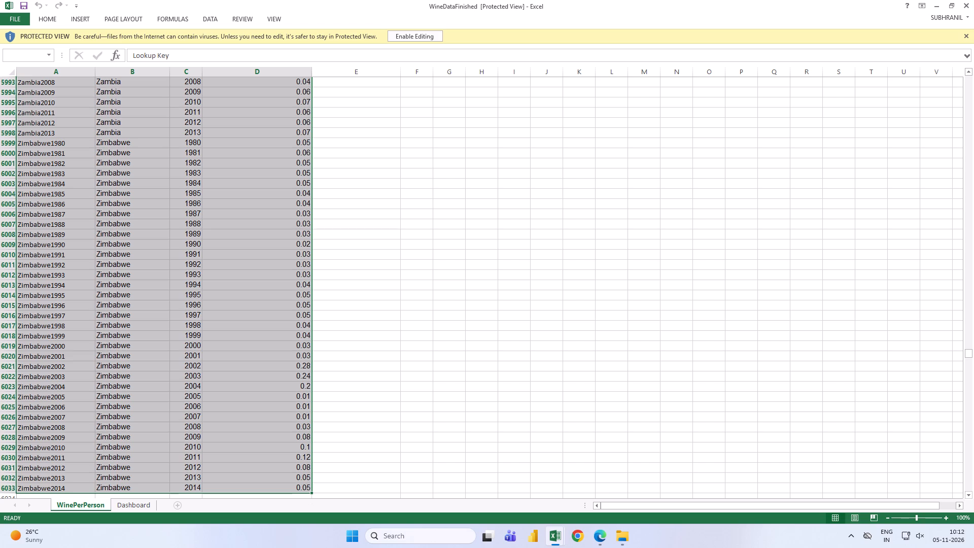
Enable editing for the protected WineDataFinished workbook.
left_click(412, 38)
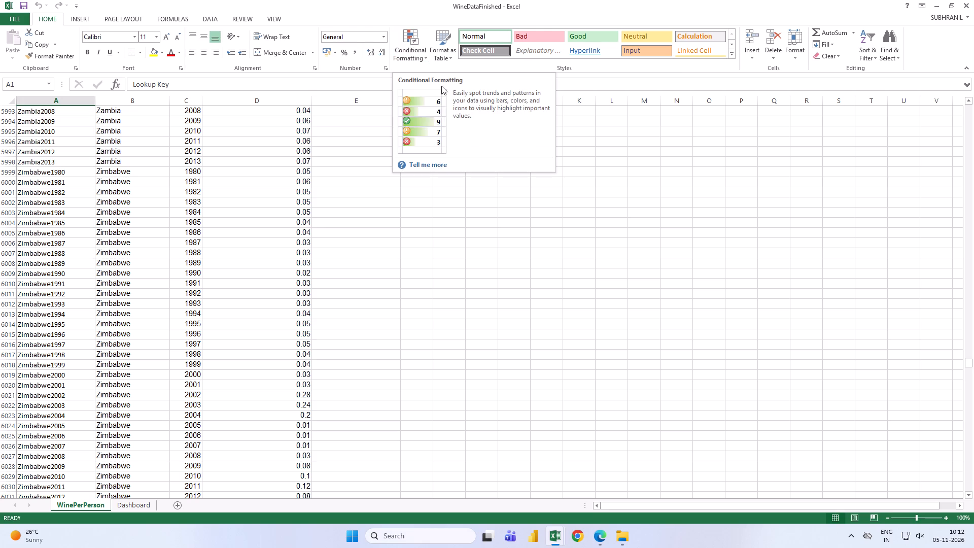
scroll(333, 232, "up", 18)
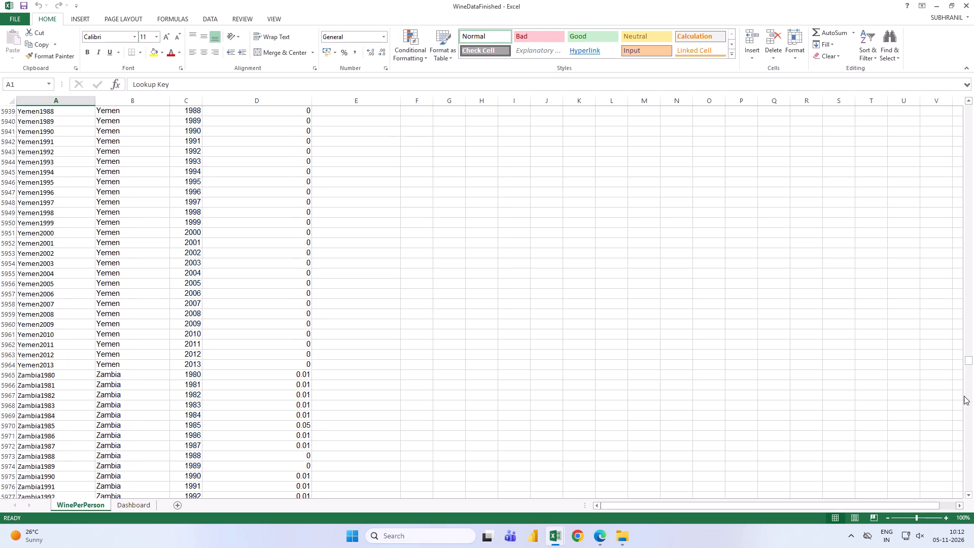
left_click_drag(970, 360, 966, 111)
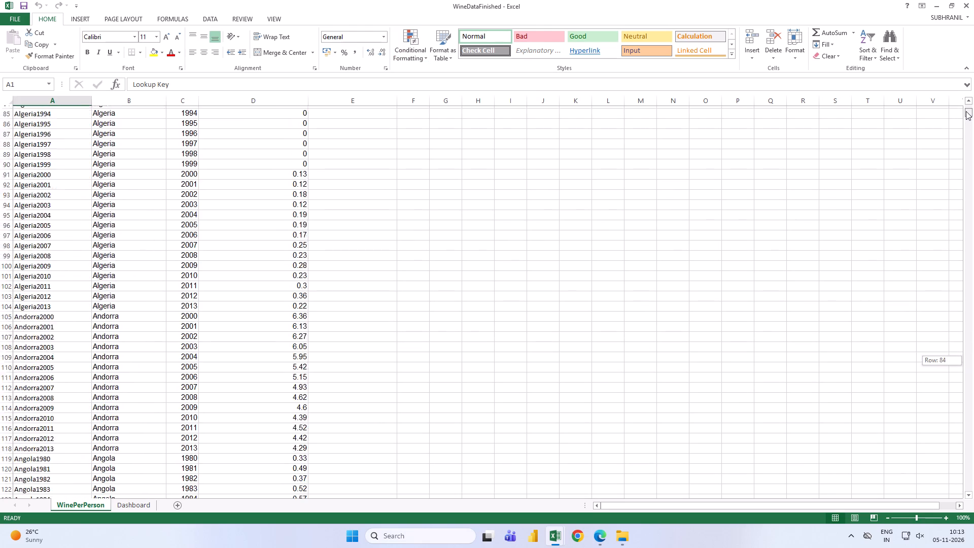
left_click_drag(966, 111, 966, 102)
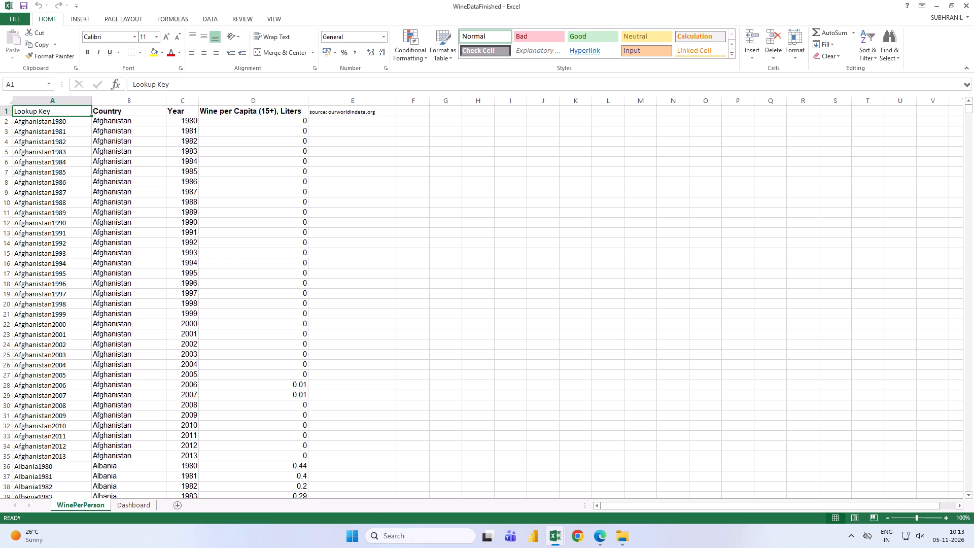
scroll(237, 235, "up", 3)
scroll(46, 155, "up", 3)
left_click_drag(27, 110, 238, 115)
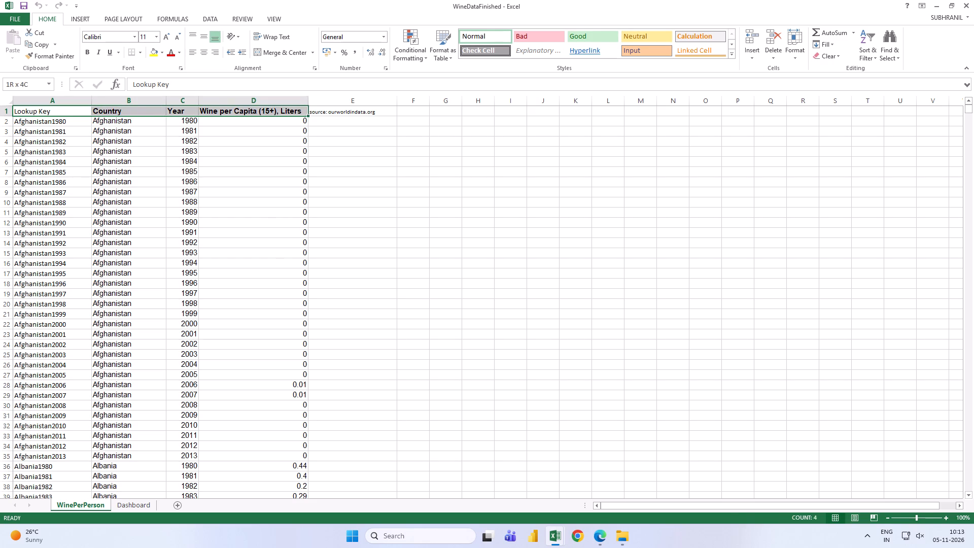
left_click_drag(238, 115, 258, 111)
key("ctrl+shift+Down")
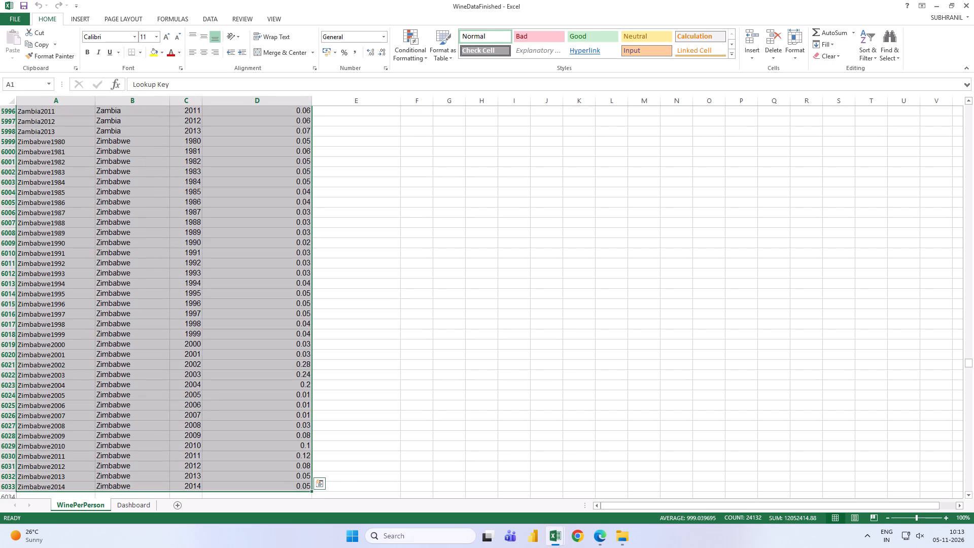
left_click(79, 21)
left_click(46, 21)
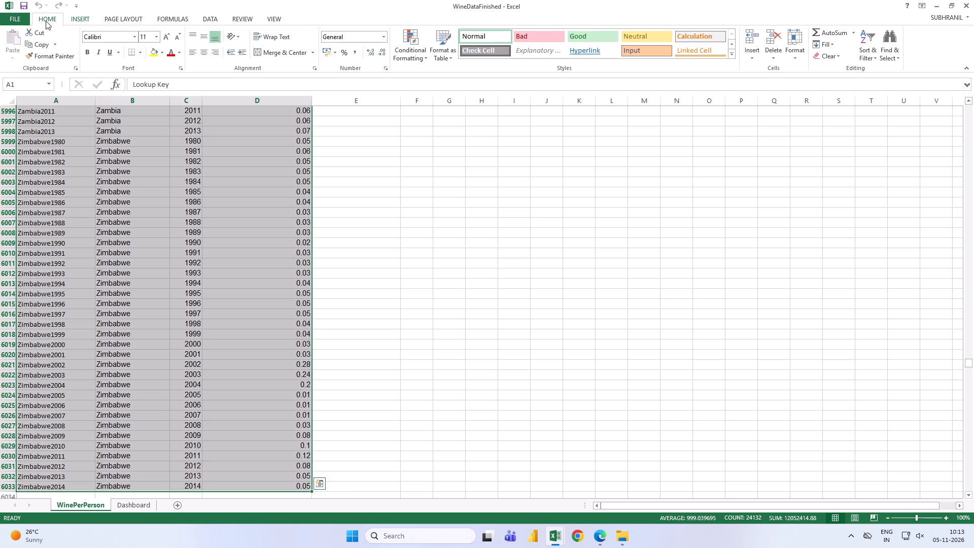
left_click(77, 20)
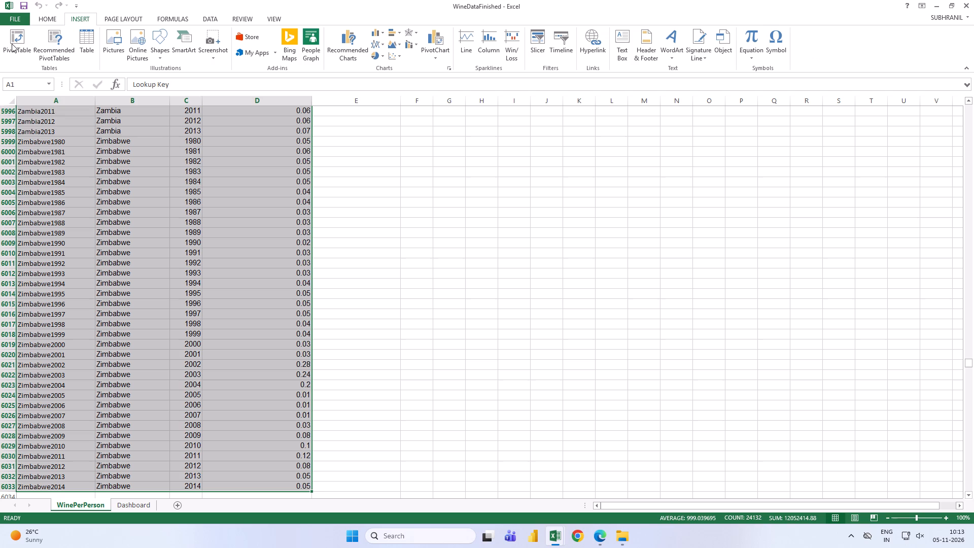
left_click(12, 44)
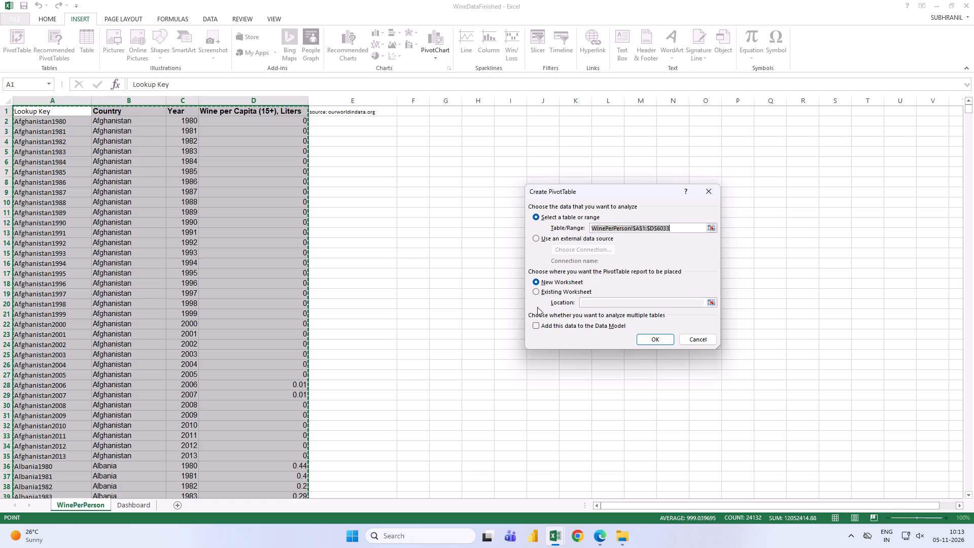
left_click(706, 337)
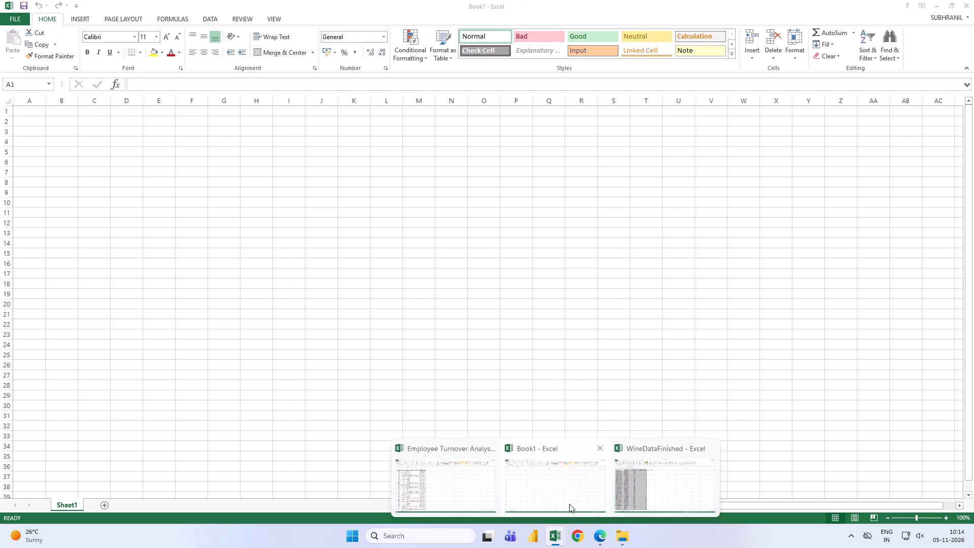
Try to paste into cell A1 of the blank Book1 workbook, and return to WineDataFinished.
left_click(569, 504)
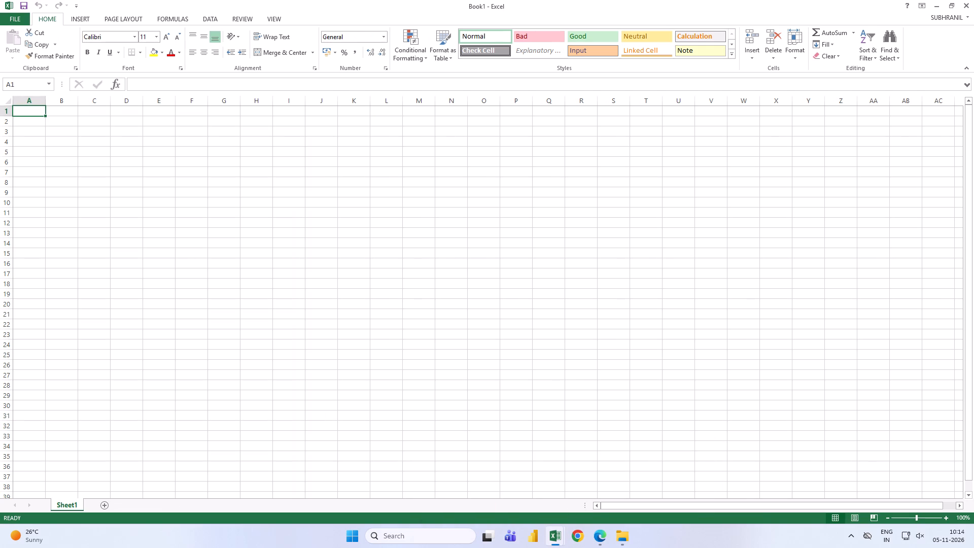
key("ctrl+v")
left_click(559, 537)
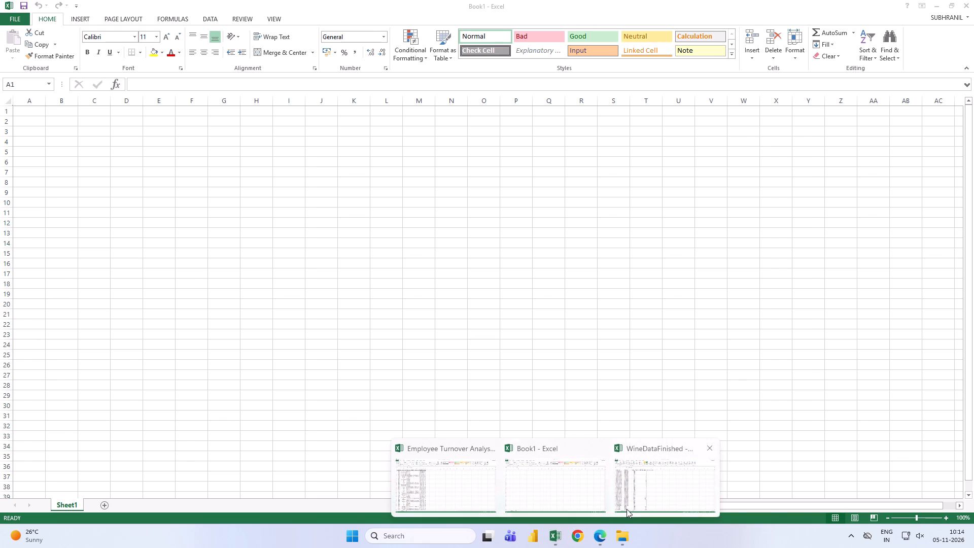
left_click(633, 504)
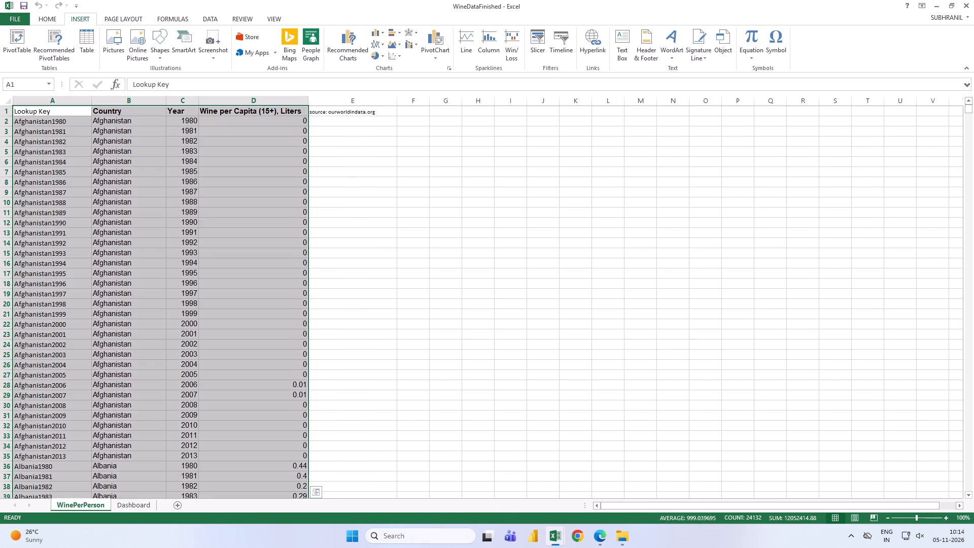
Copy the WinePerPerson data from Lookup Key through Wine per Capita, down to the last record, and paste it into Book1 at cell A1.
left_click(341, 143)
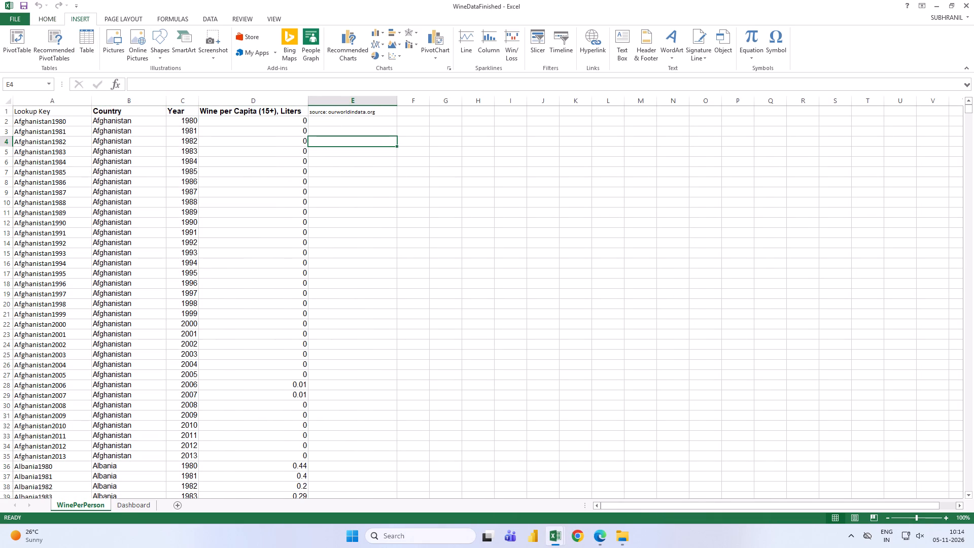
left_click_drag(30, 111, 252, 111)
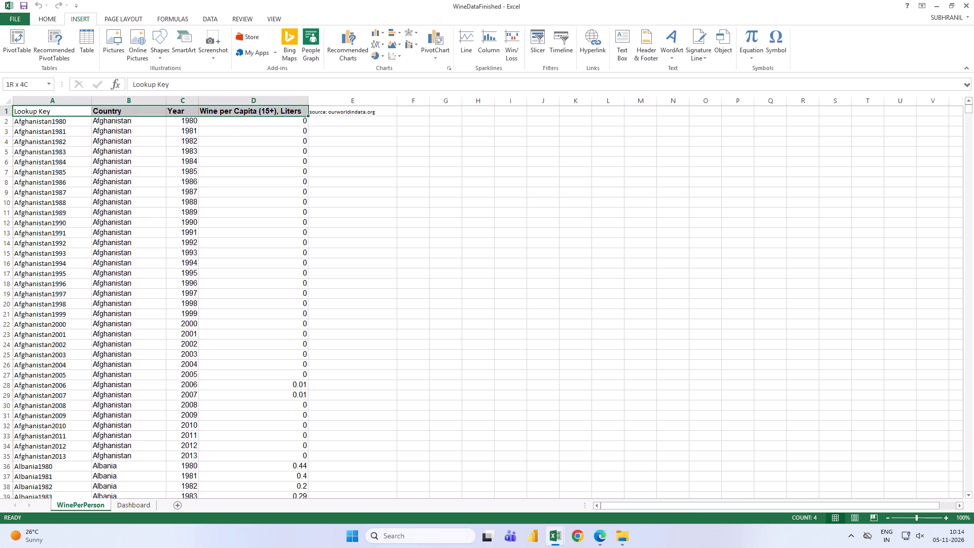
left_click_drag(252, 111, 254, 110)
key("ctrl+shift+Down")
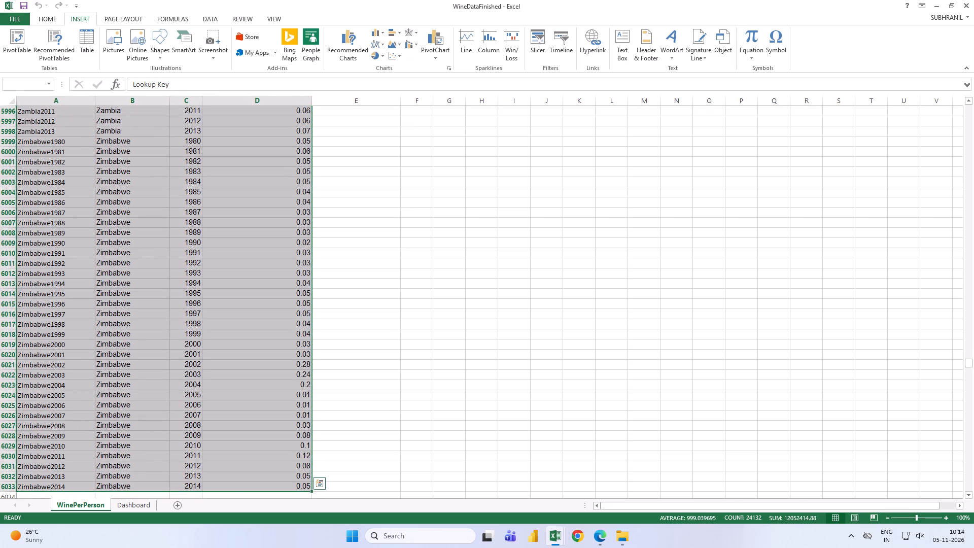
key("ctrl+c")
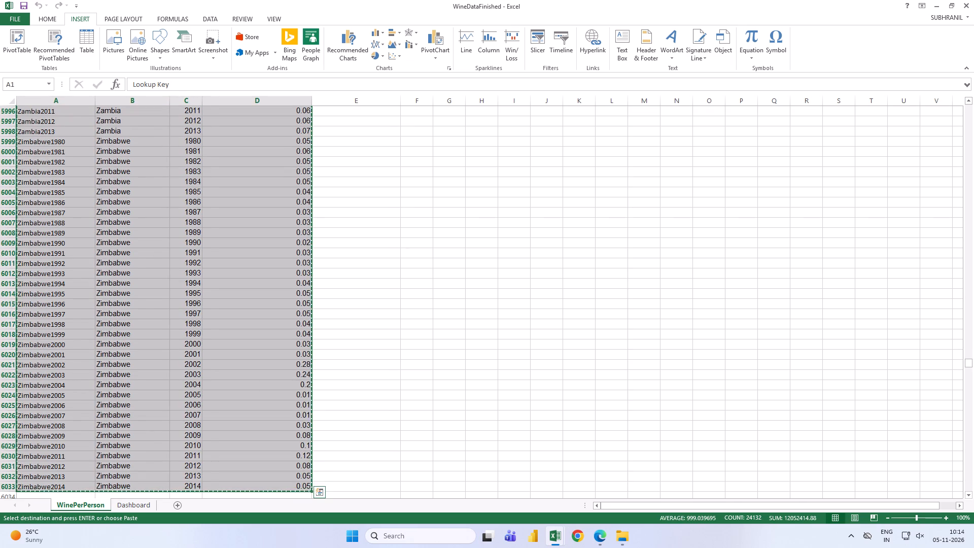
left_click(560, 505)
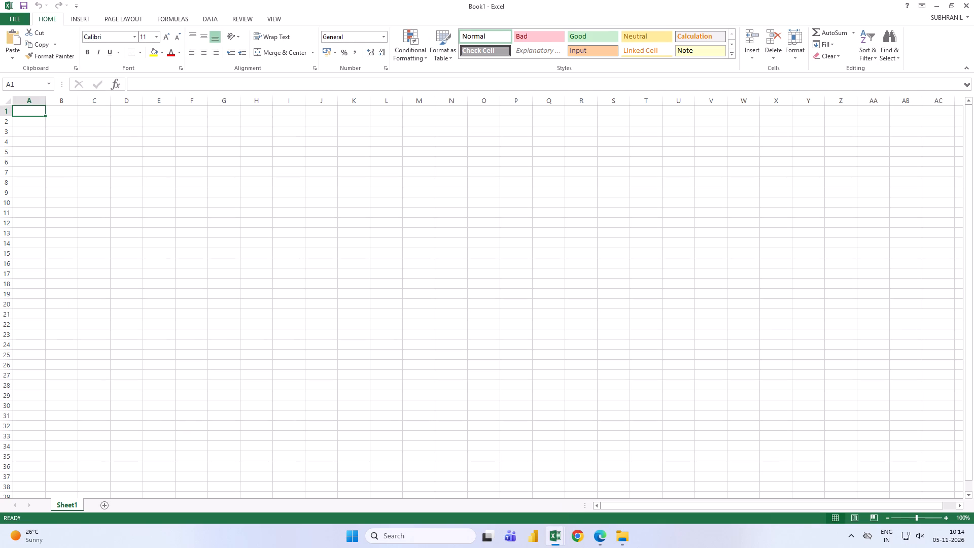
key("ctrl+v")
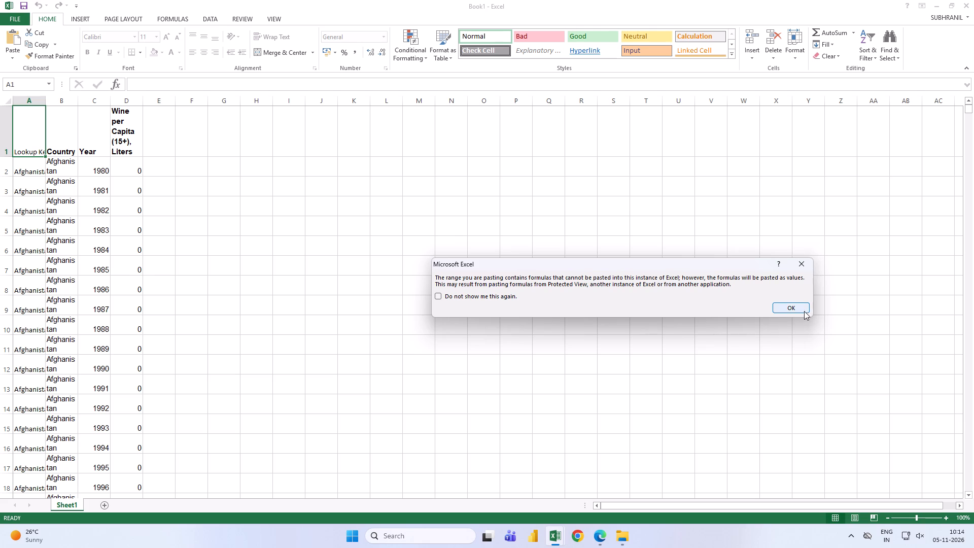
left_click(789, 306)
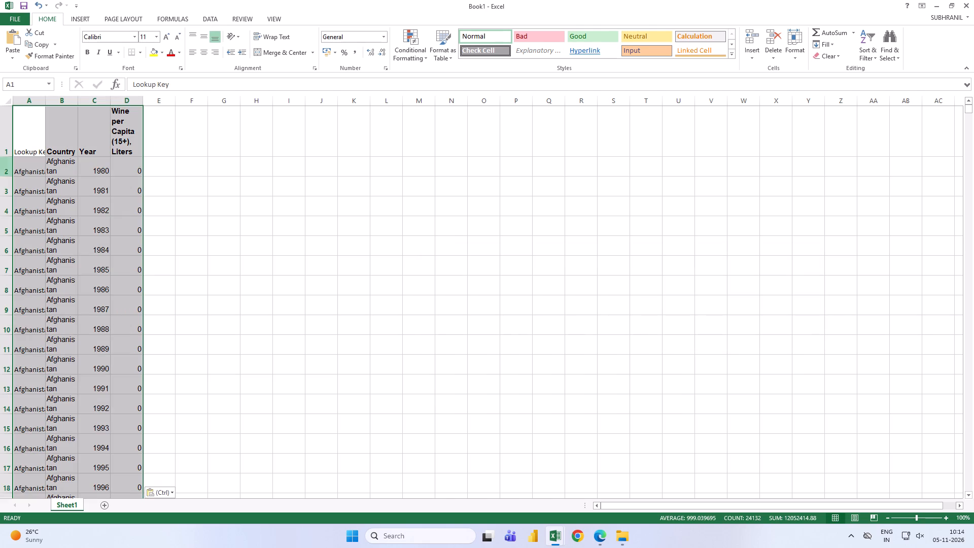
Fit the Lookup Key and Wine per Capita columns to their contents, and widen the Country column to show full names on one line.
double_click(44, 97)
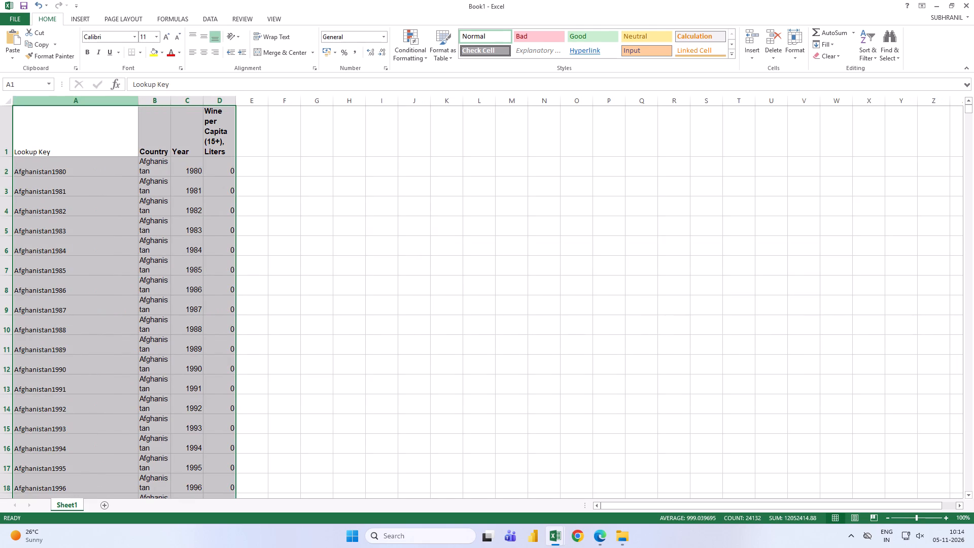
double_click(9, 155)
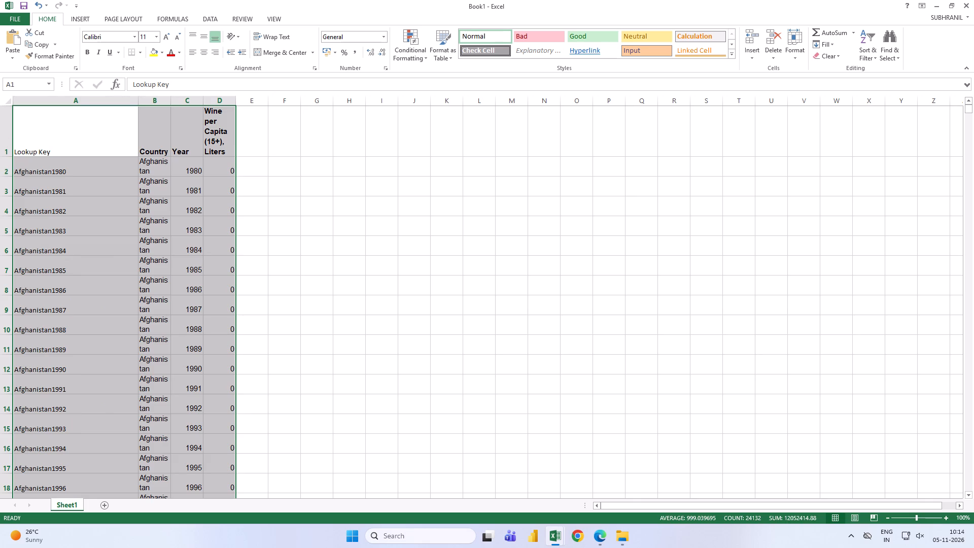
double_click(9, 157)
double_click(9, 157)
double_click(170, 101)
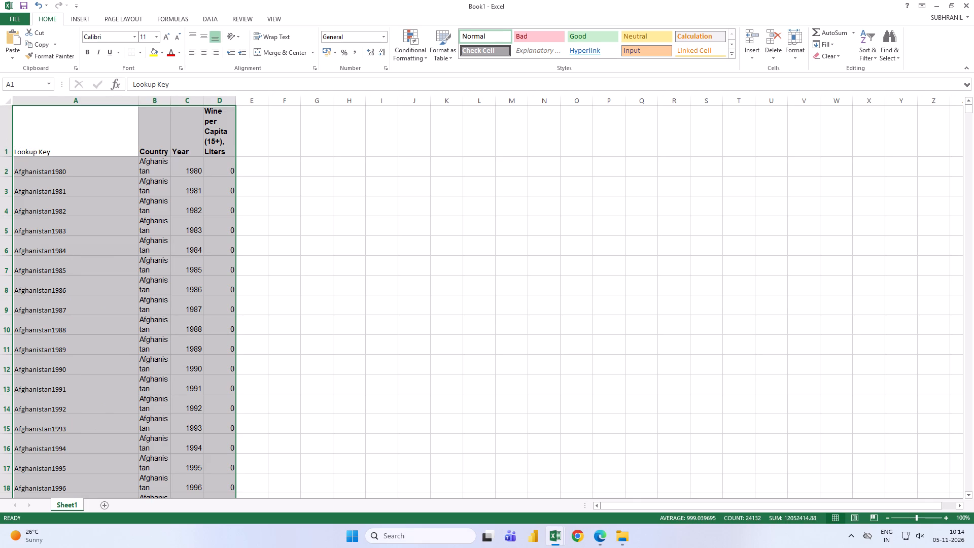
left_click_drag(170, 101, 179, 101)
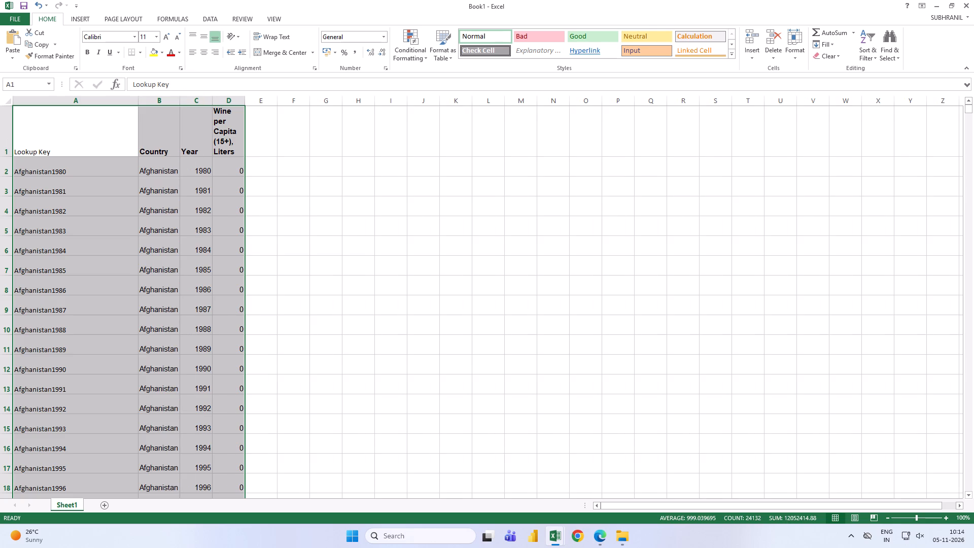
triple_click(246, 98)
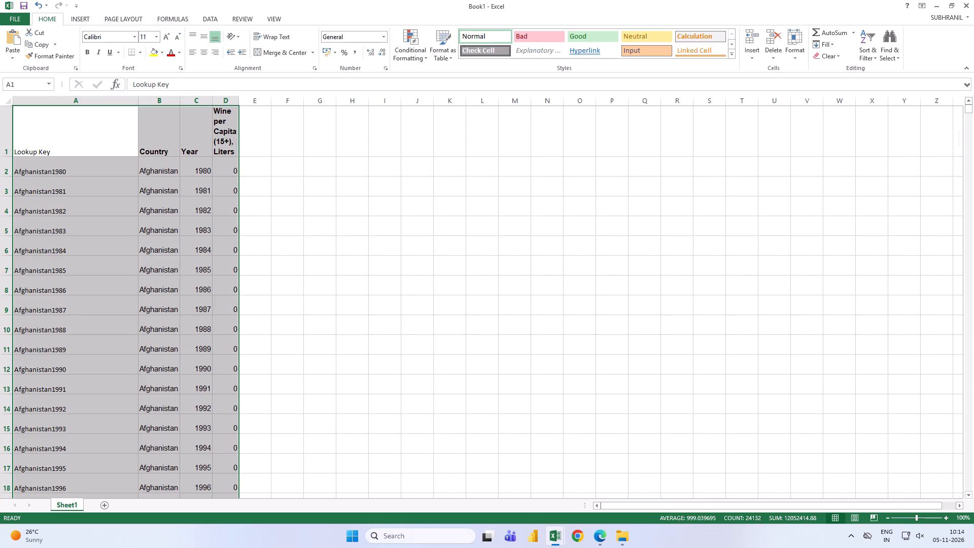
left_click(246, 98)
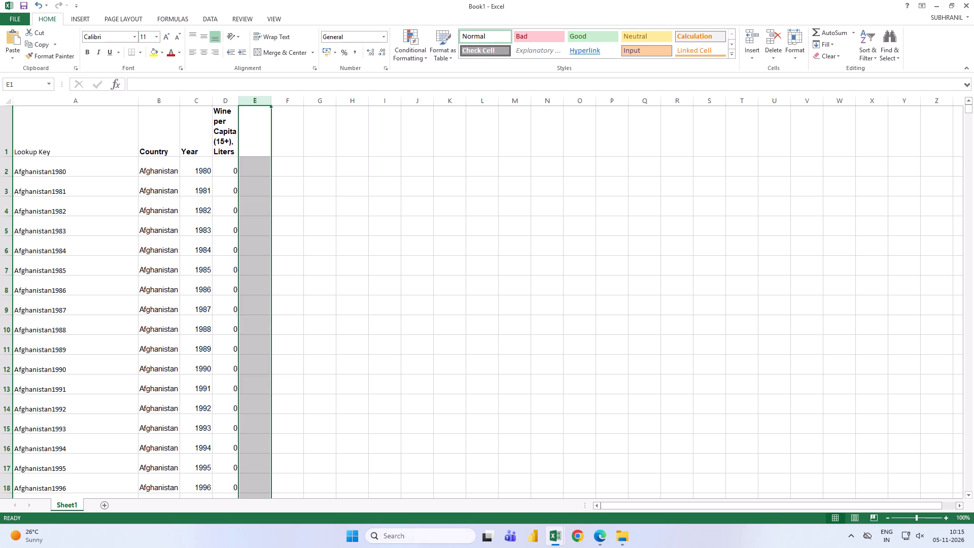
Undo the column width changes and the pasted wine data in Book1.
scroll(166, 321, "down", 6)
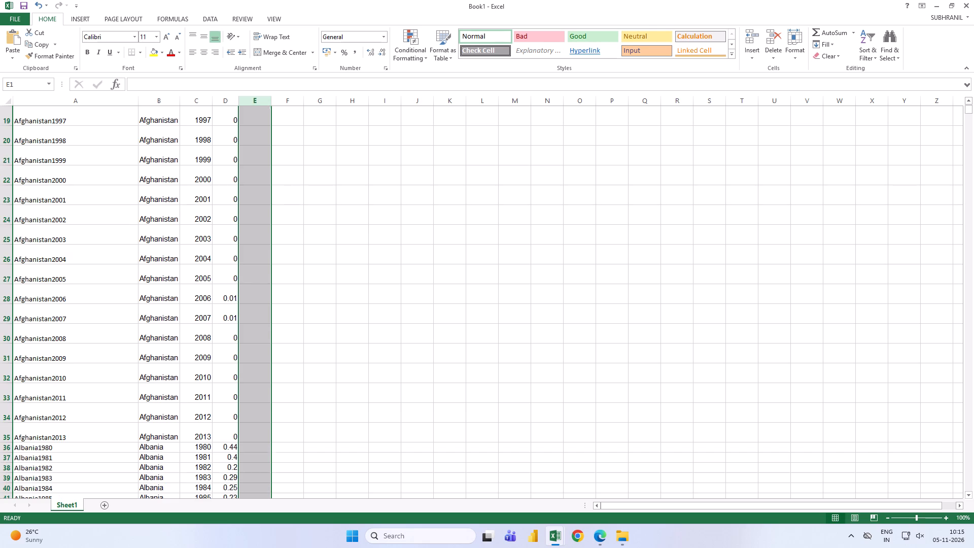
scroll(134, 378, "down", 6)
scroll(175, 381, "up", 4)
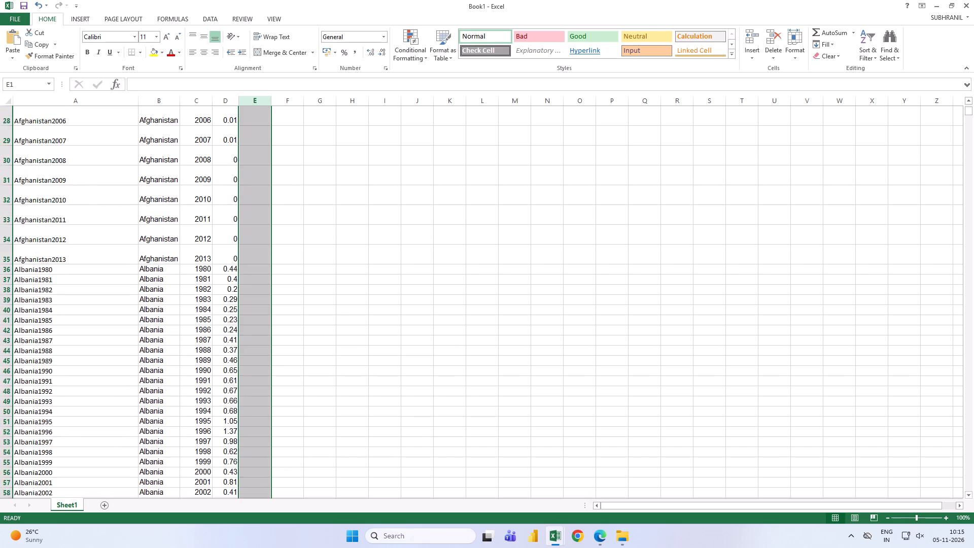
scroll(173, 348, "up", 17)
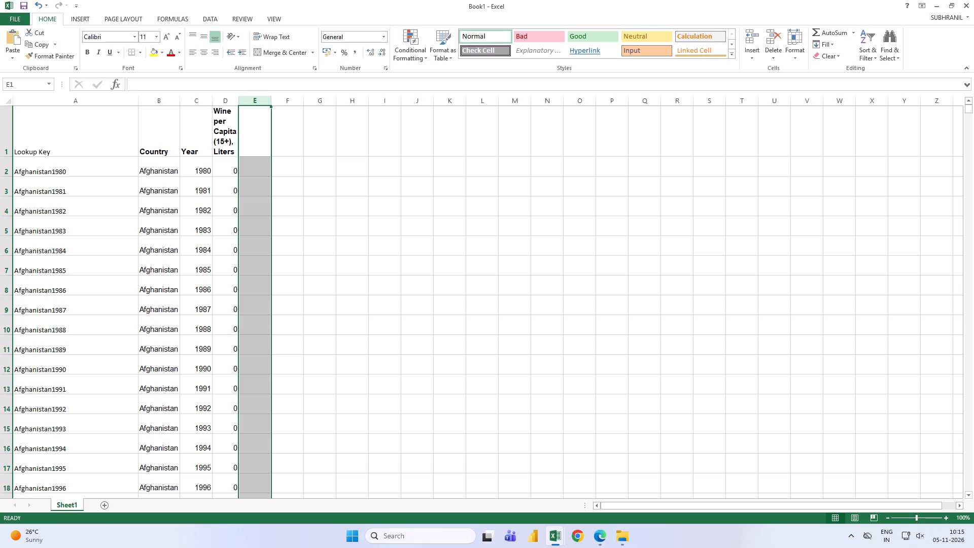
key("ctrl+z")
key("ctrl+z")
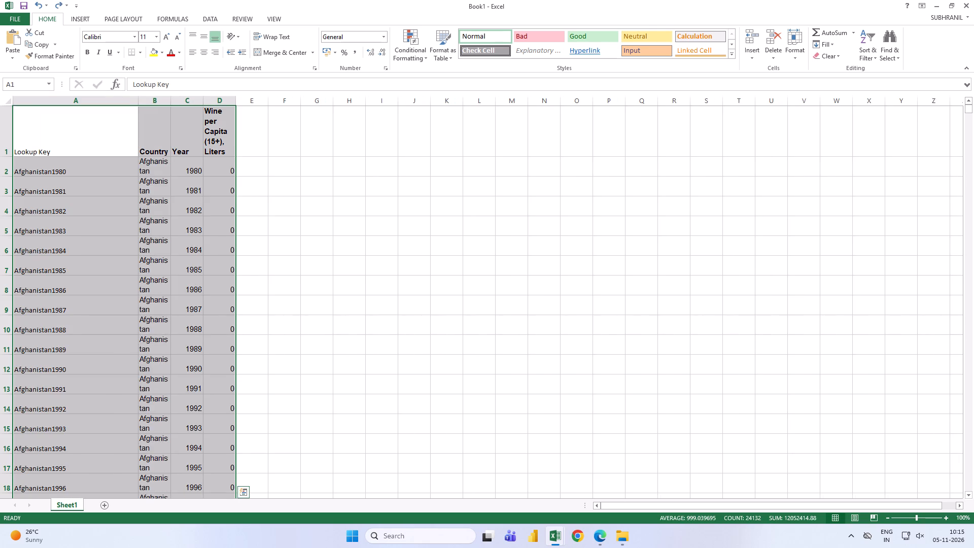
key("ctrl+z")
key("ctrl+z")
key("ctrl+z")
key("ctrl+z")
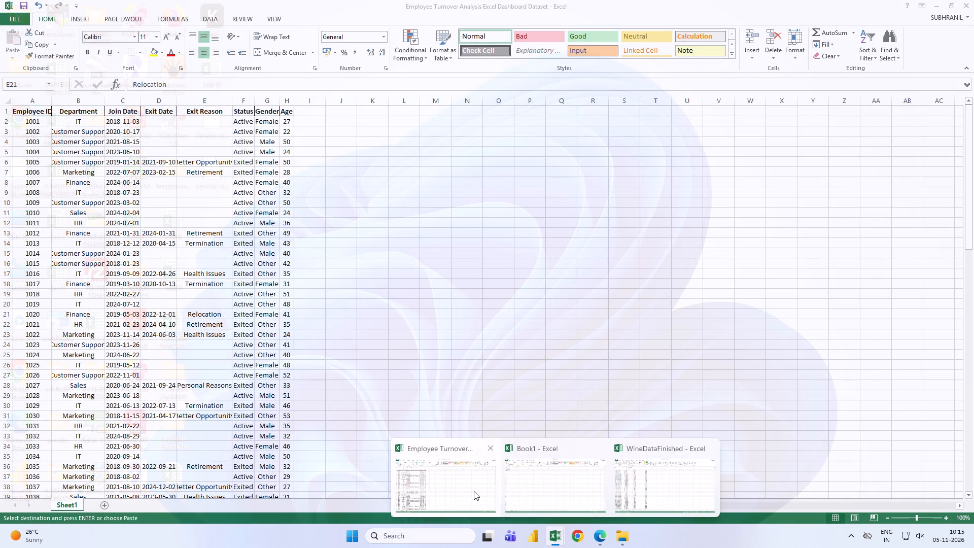
Switch to the Employee Turnover Analysis workbook and examine its employee records.
left_click(474, 491)
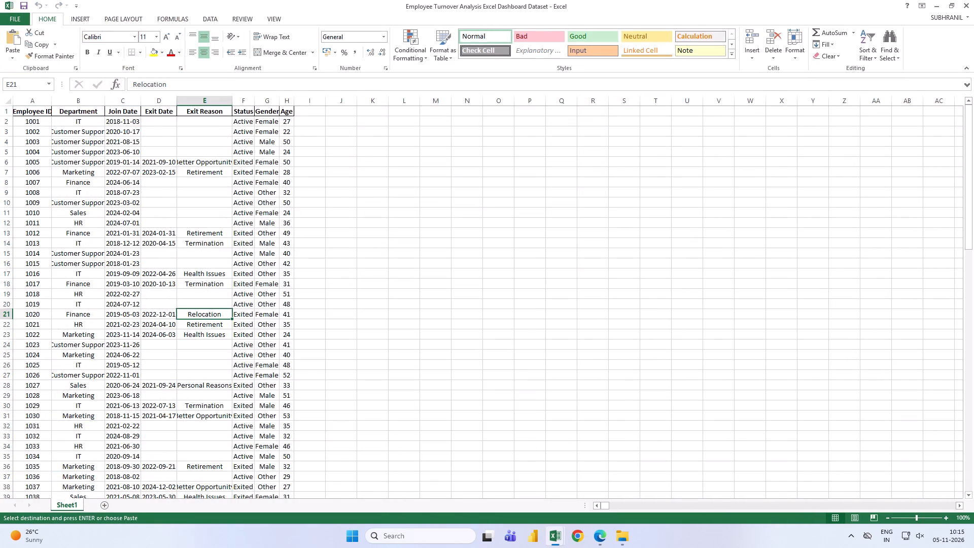
scroll(418, 390, "down", 7)
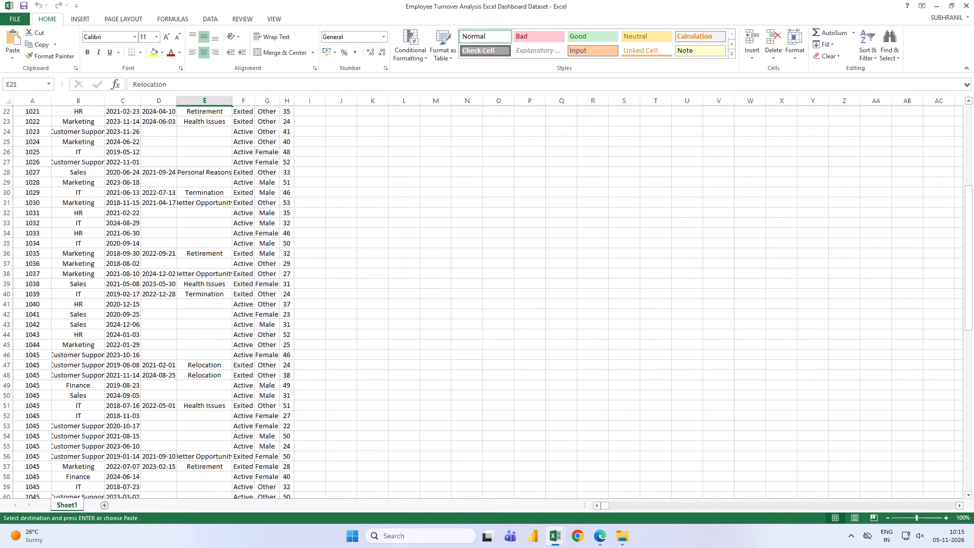
scroll(421, 399, "up", 4)
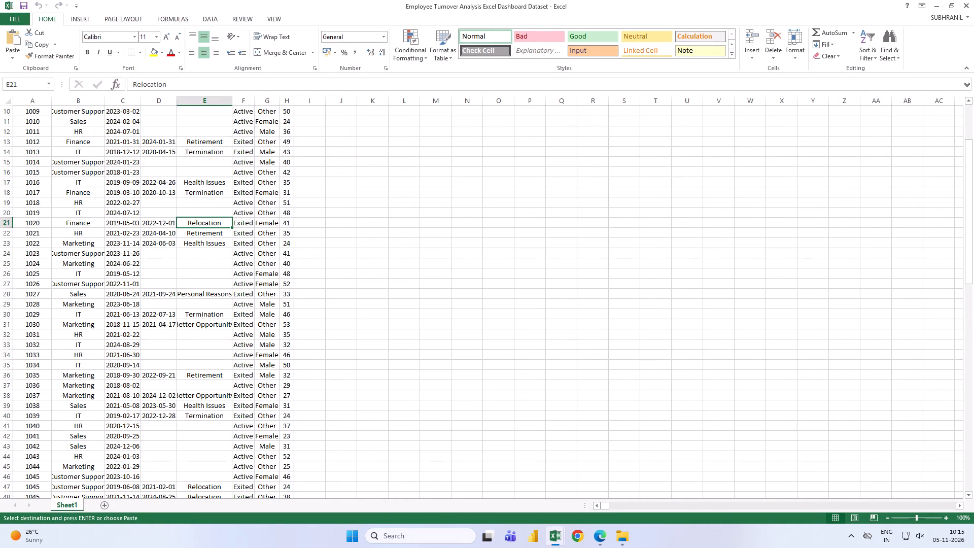
scroll(418, 366, "up", 10)
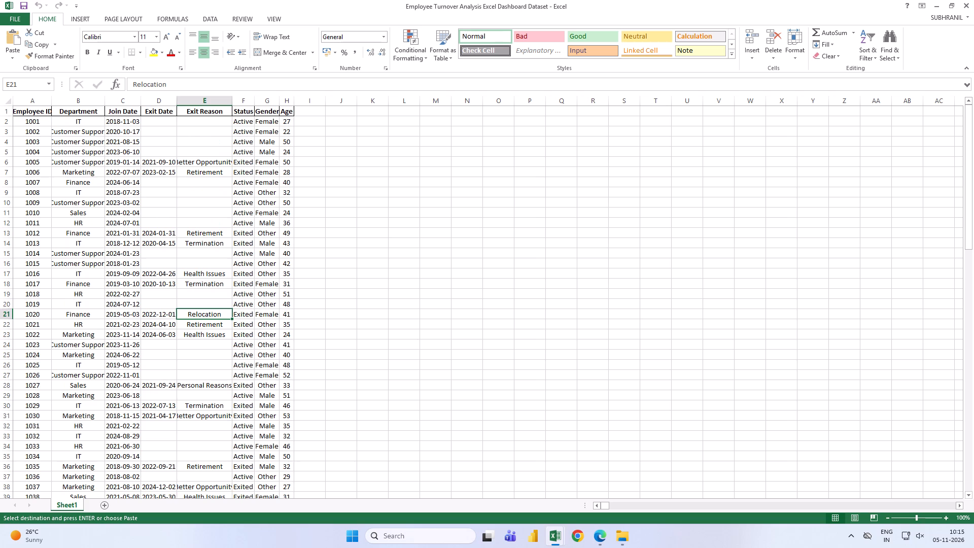
scroll(469, 462, "down", 1)
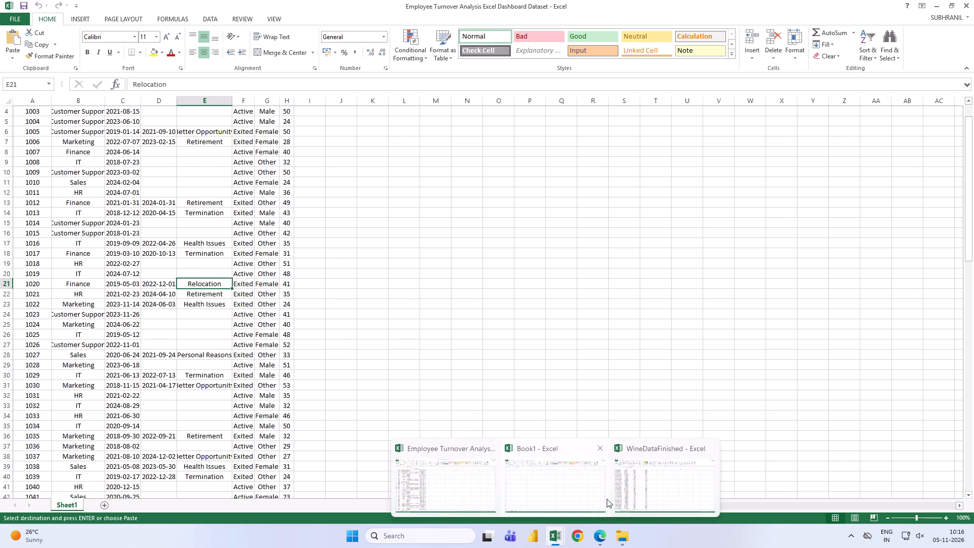
Switch to the WineDataFinished workbook and examine the final country records and Lookup Key formulas on the WinePerPerson sheet.
left_click(640, 494)
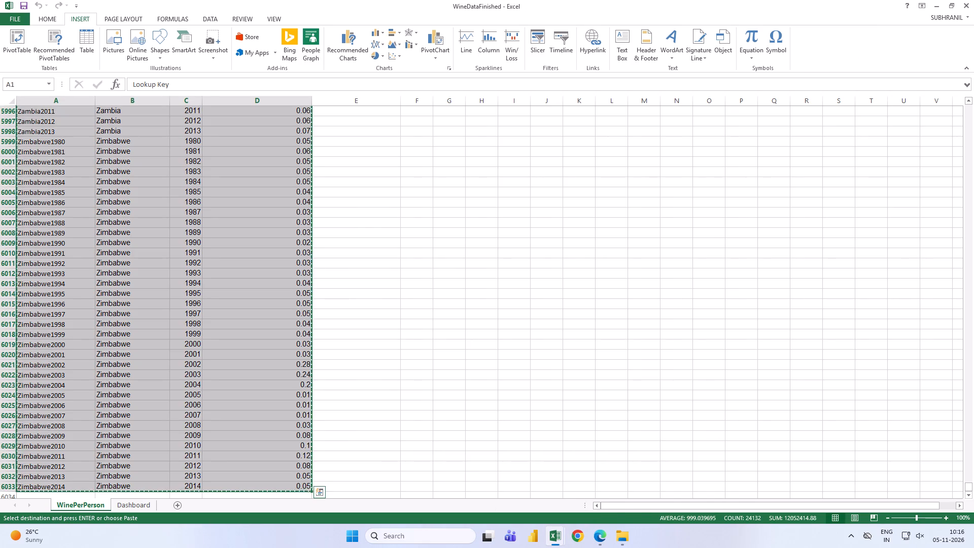
scroll(188, 423, "up", 3)
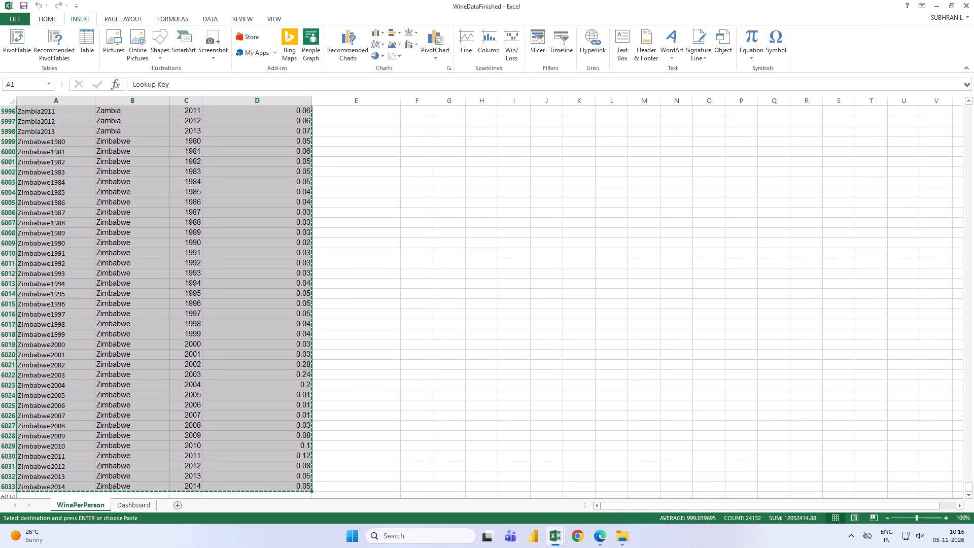
scroll(188, 423, "up", 20)
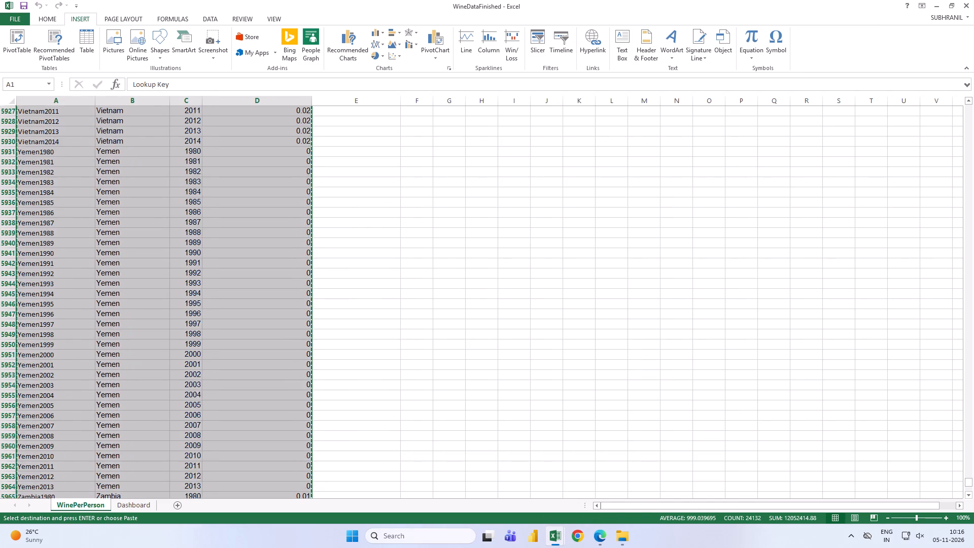
scroll(189, 421, "up", 8)
scroll(189, 421, "down", 12)
left_click(406, 391)
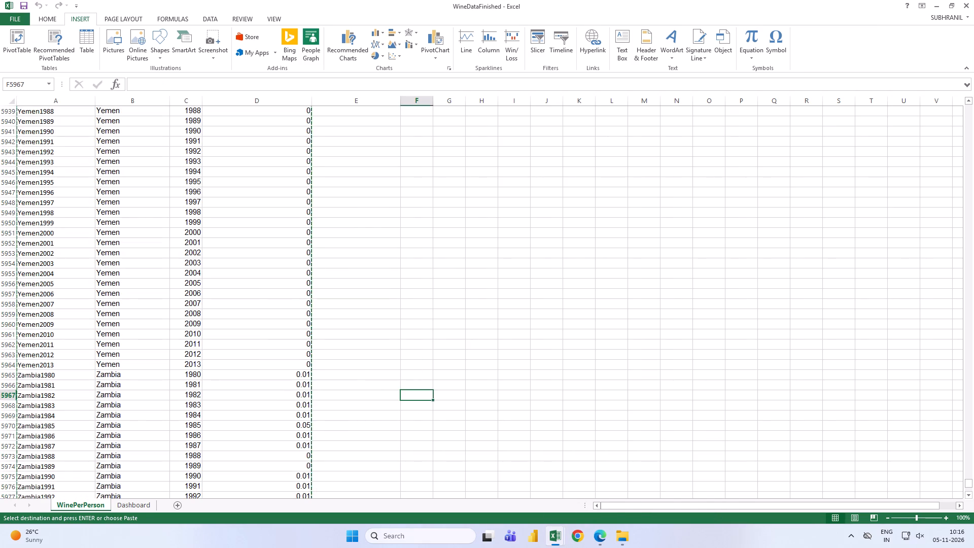
left_click(40, 408)
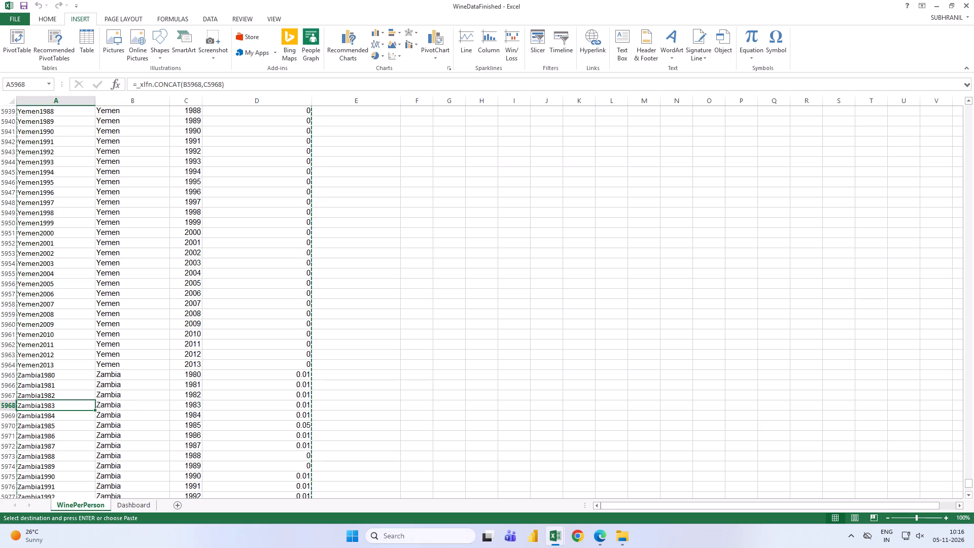
scroll(39, 449, "down", 3)
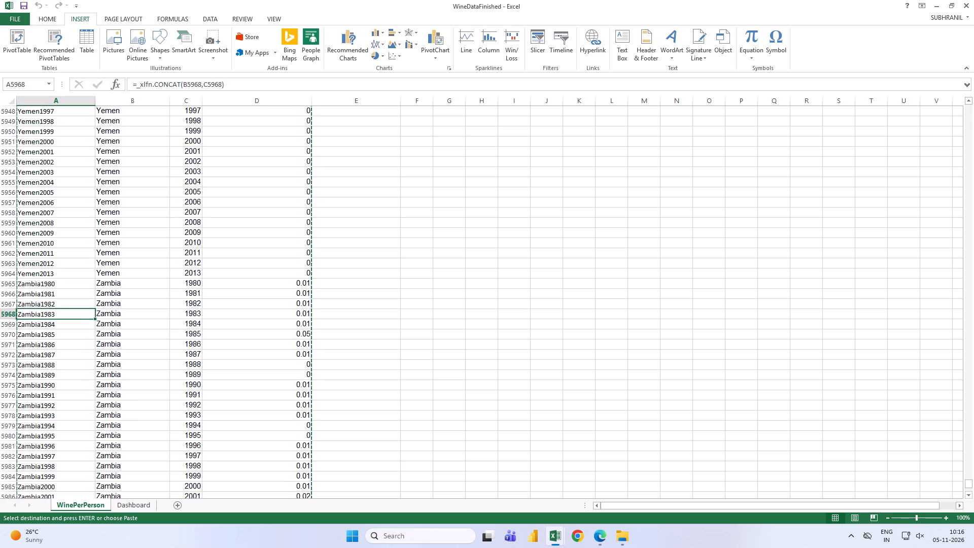
scroll(39, 447, "down", 12)
left_click(43, 269)
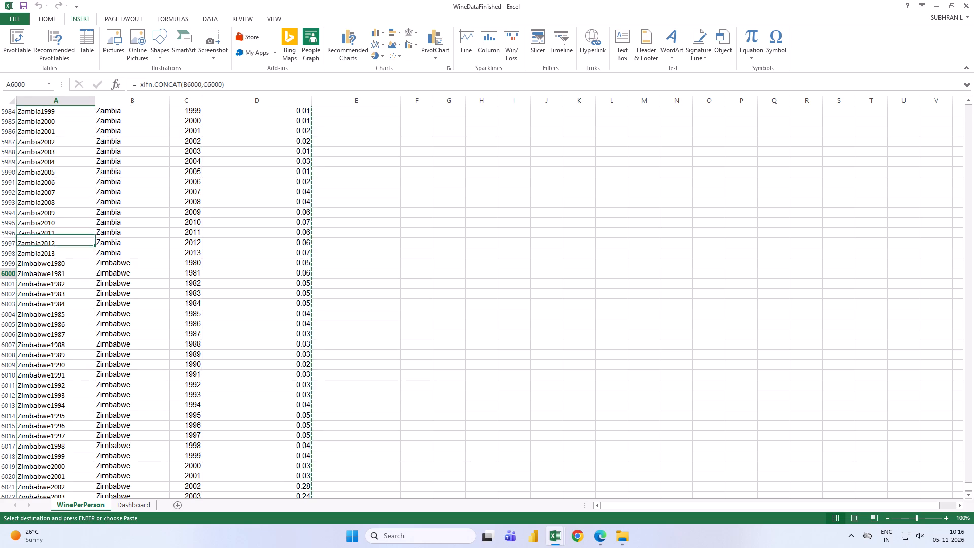
scroll(43, 269, "up", 20)
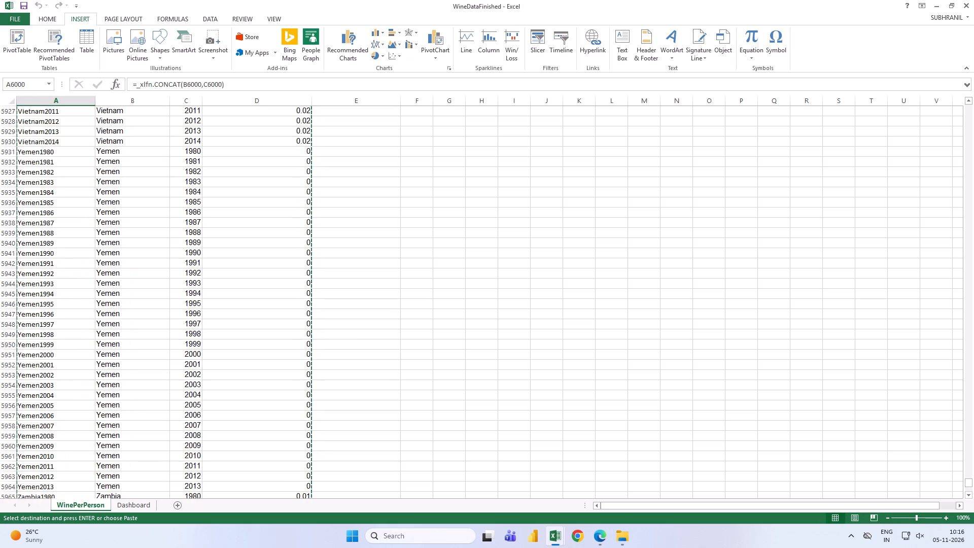
scroll(36, 272, "up", 20)
scroll(36, 272, "up", 14)
scroll(24, 276, "down", 1)
scroll(24, 276, "up", 5)
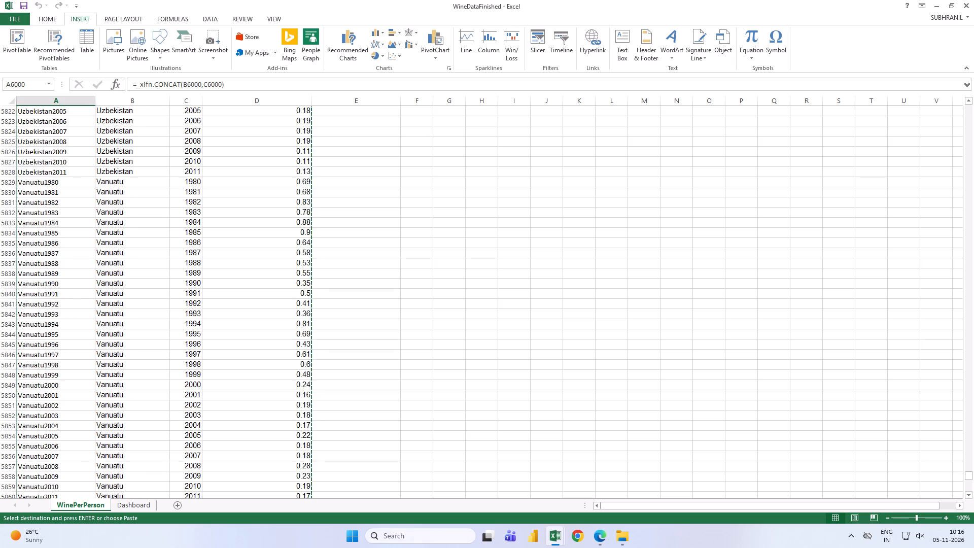
scroll(21, 276, "up", 20)
scroll(21, 276, "up", 12)
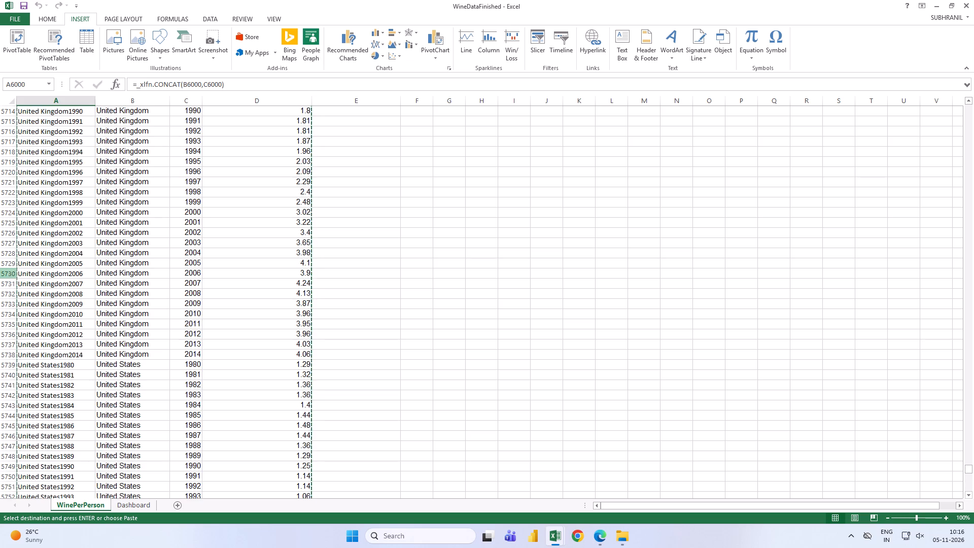
scroll(23, 273, "up", 11)
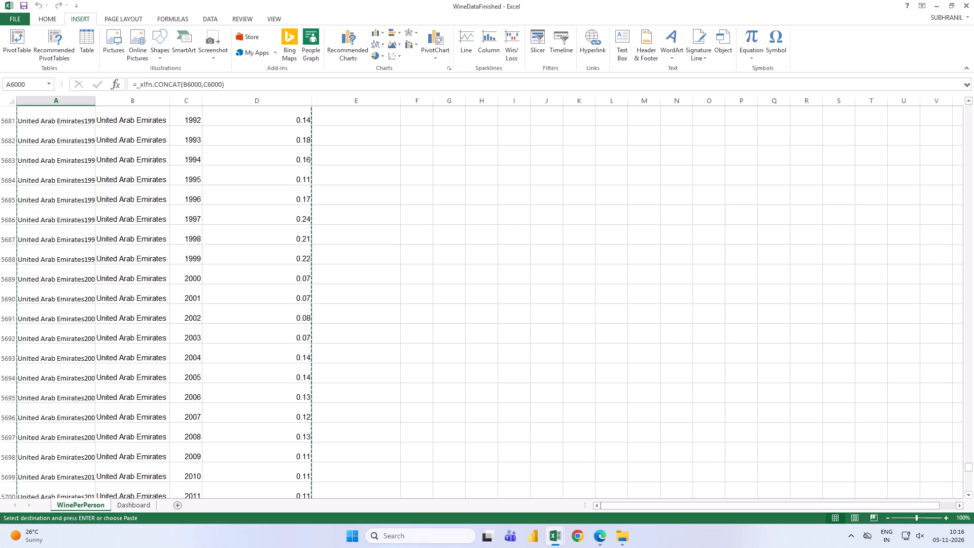
scroll(28, 272, "up", 9)
scroll(28, 272, "down", 4)
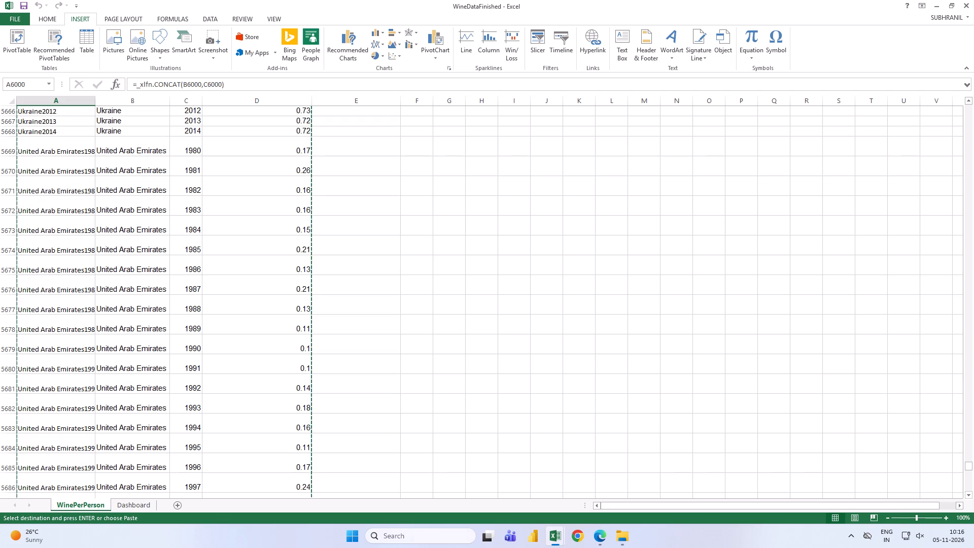
Fit the Lookup Key and Country columns to their contents, and widen the year and Wine per Capita columns in WinePerPerson.
double_click(95, 100)
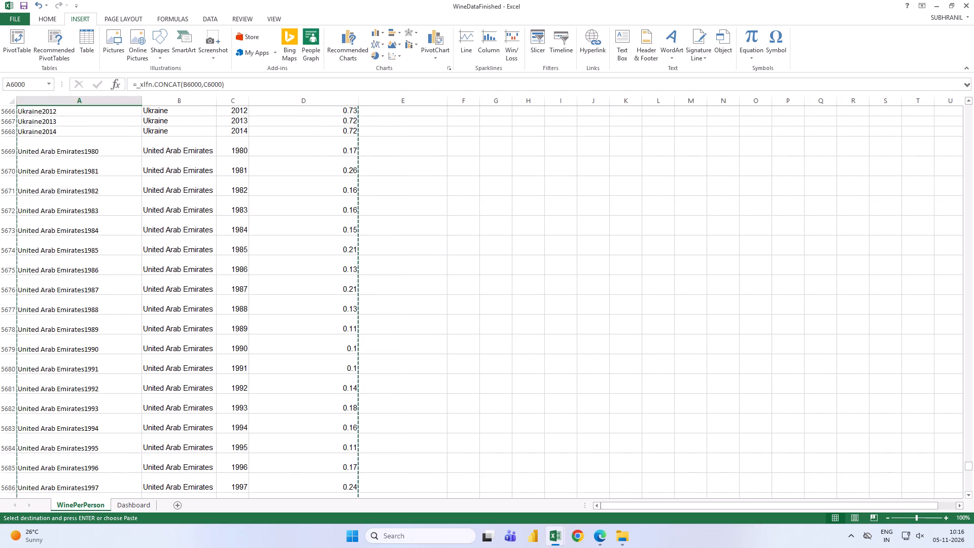
double_click(216, 98)
double_click(217, 99)
double_click(250, 100)
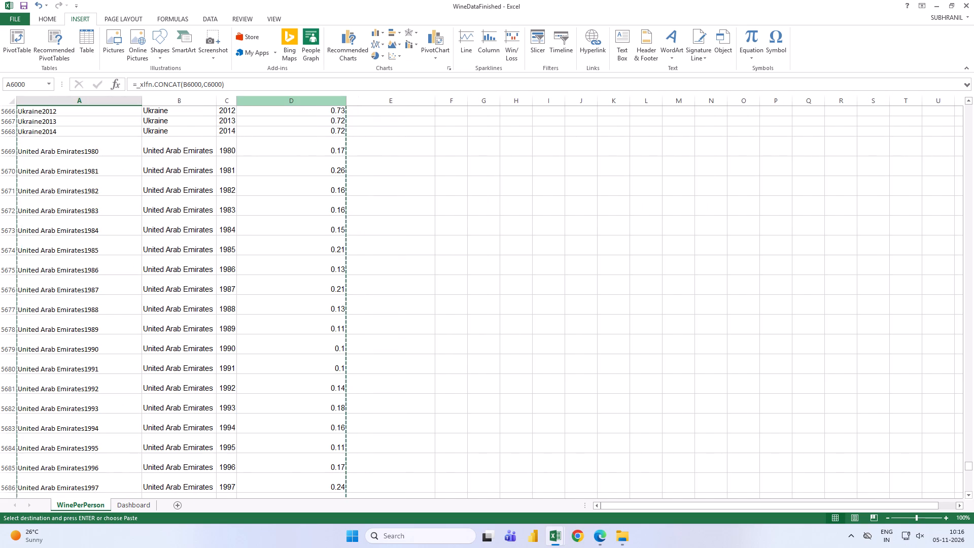
left_click_drag(237, 100, 264, 100)
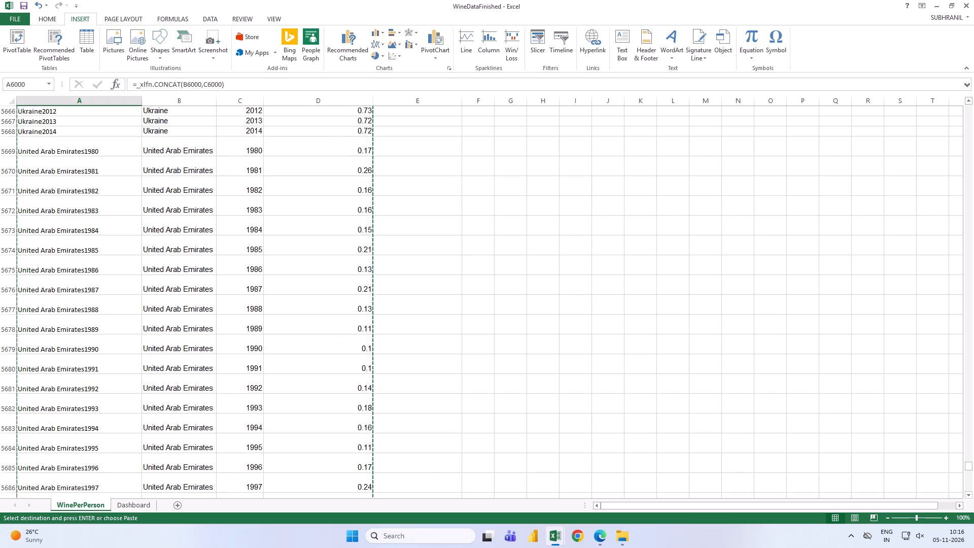
left_click_drag(371, 100, 378, 100)
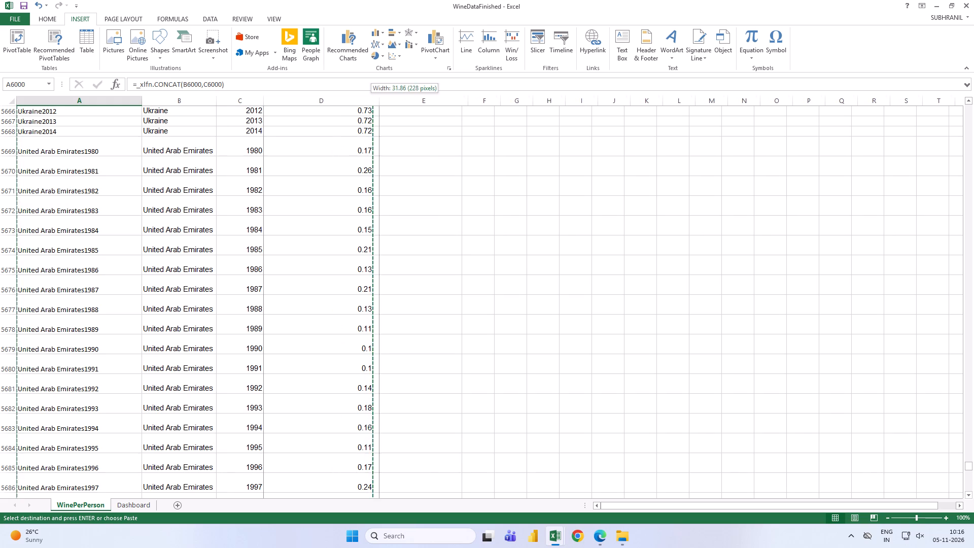
left_click_drag(378, 100, 393, 100)
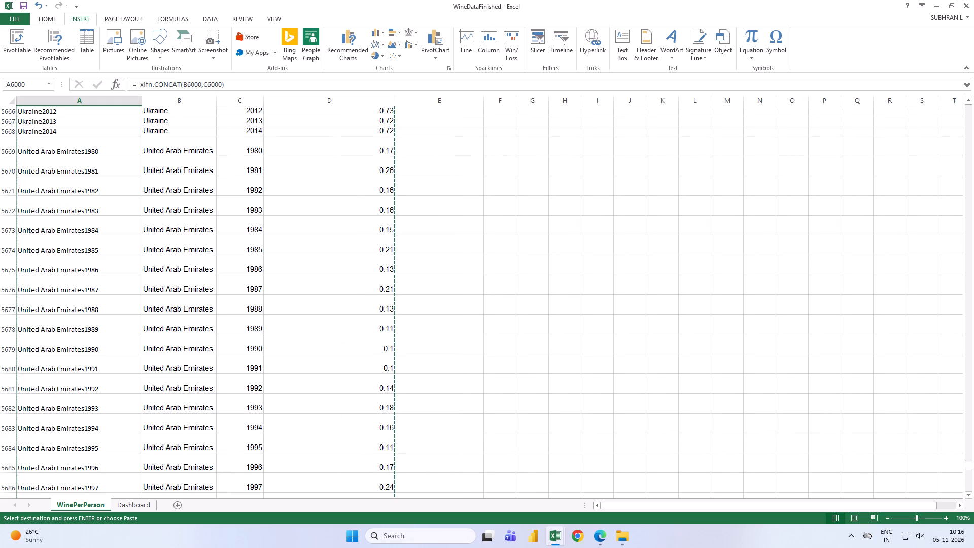
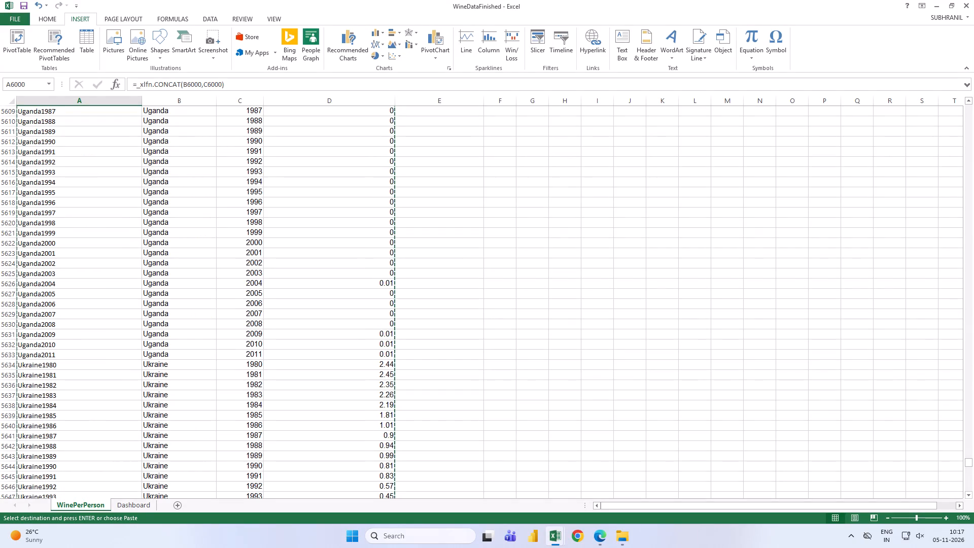
Examine the yearly wine-per-capita records on the WinePerPerson sheet, going back from Ukraine to Spain.
scroll(129, 204, "up", 9)
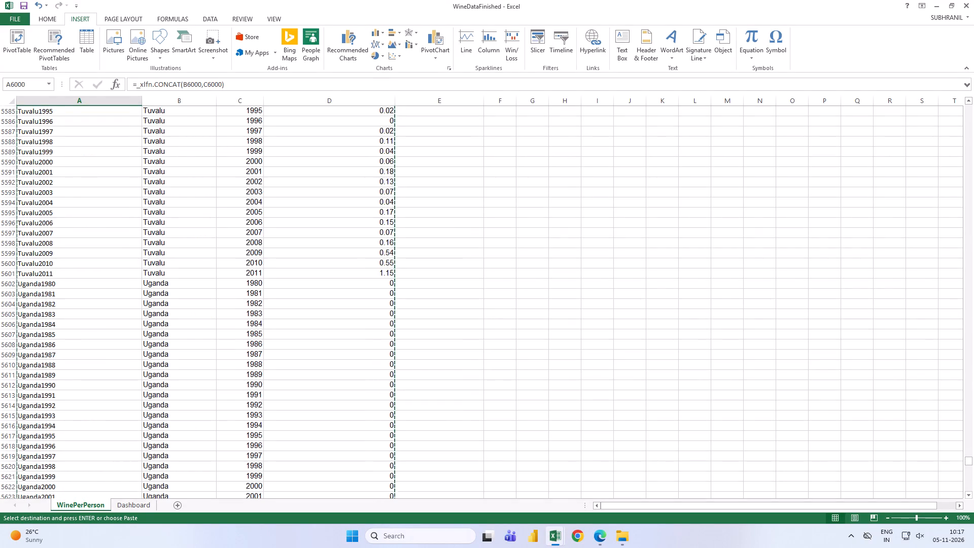
scroll(129, 204, "up", 4)
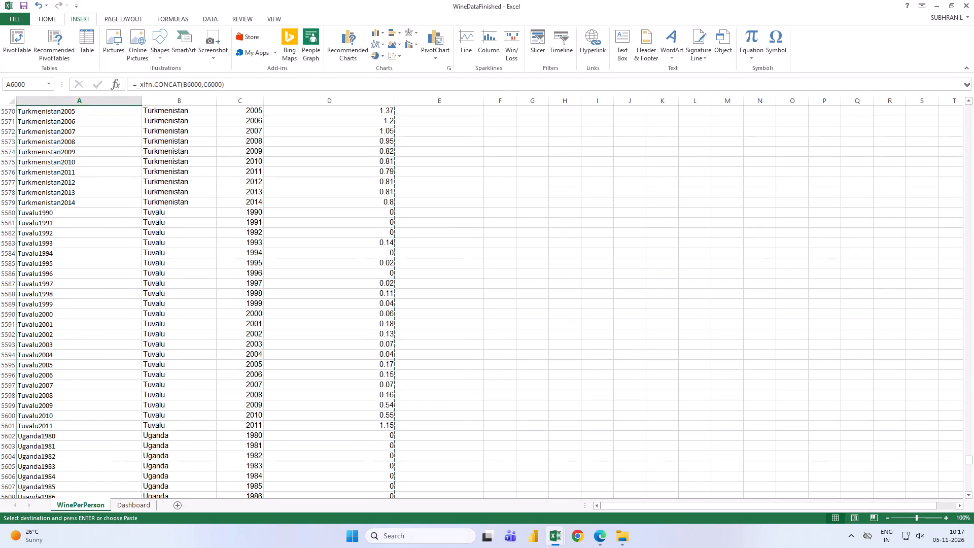
scroll(102, 146, "up", 20)
scroll(102, 146, "up", 5)
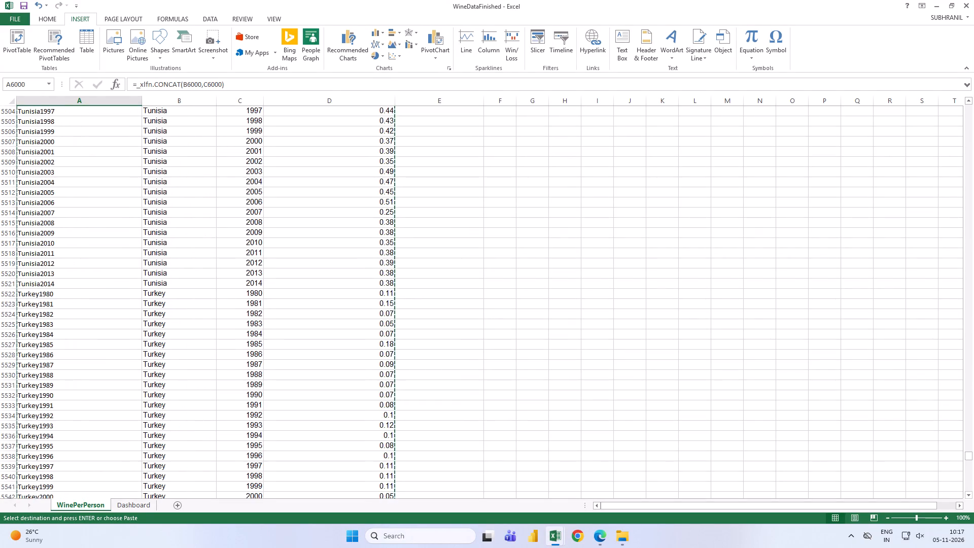
scroll(102, 146, "up", 5)
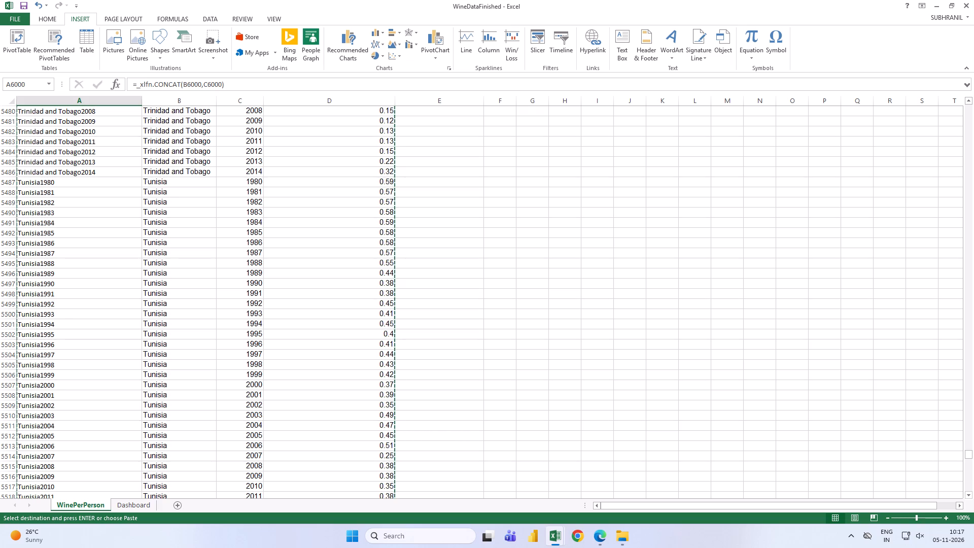
scroll(97, 147, "up", 2)
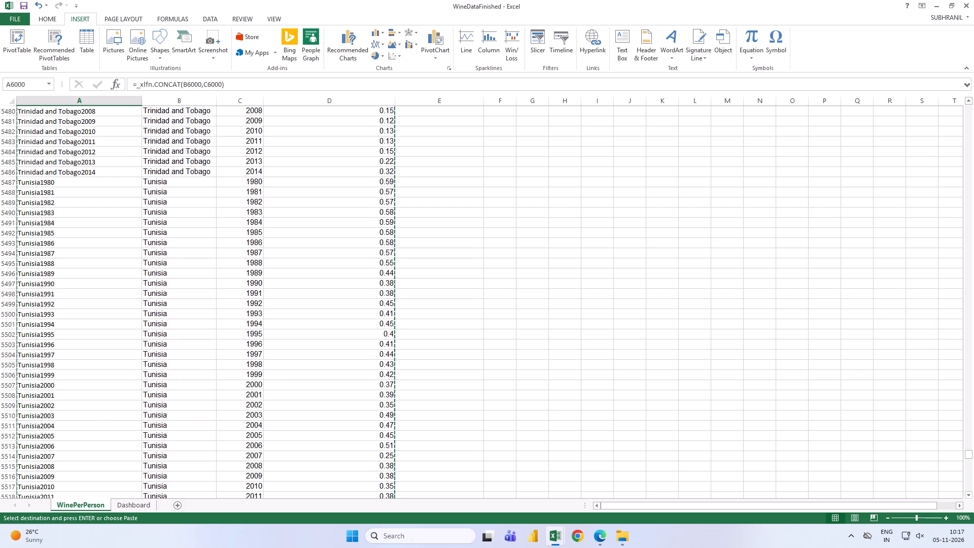
scroll(97, 147, "up", 20)
scroll(97, 147, "up", 4)
scroll(106, 125, "down", 1)
scroll(106, 125, "up", 18)
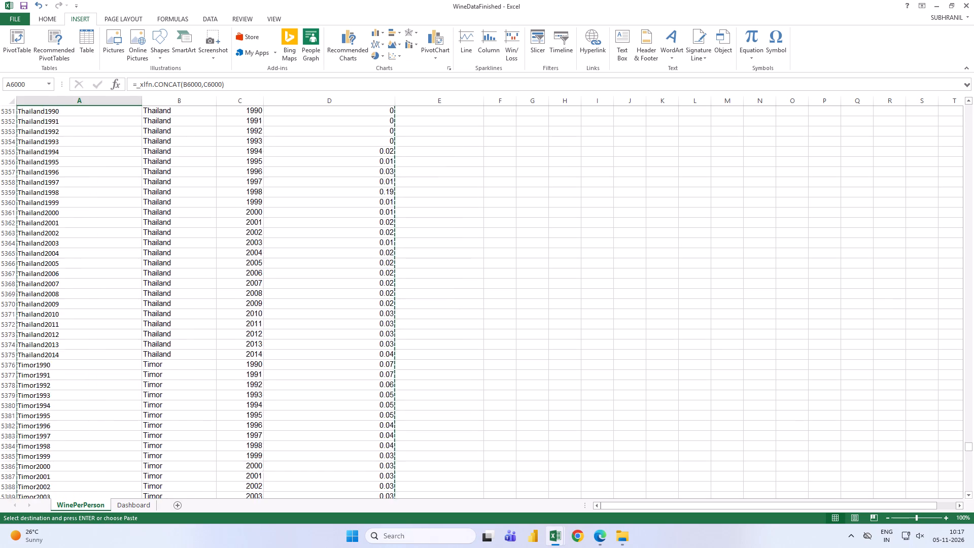
scroll(99, 129, "up", 20)
scroll(79, 139, "down", 1)
scroll(79, 139, "up", 2)
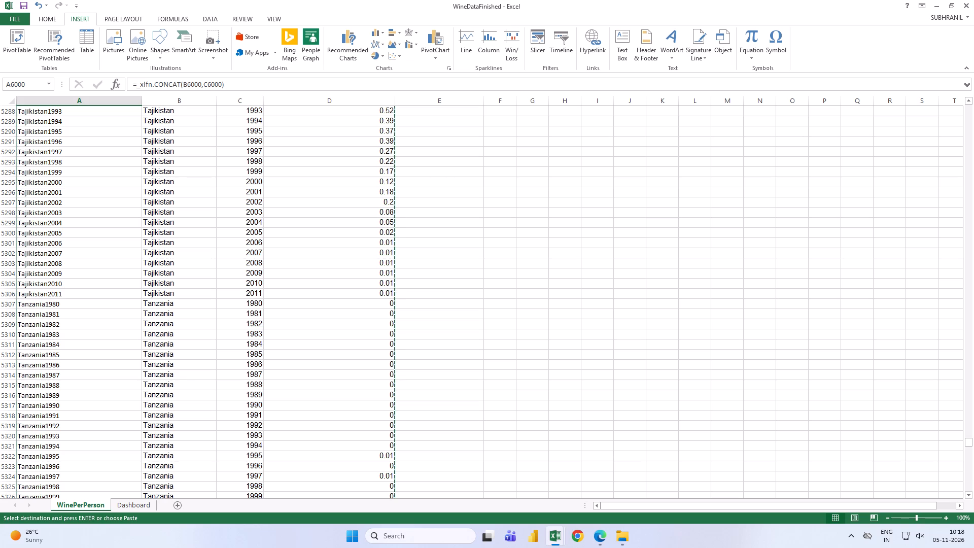
scroll(69, 140, "up", 17)
scroll(74, 147, "down", 1)
scroll(72, 150, "up", 20)
scroll(72, 150, "up", 3)
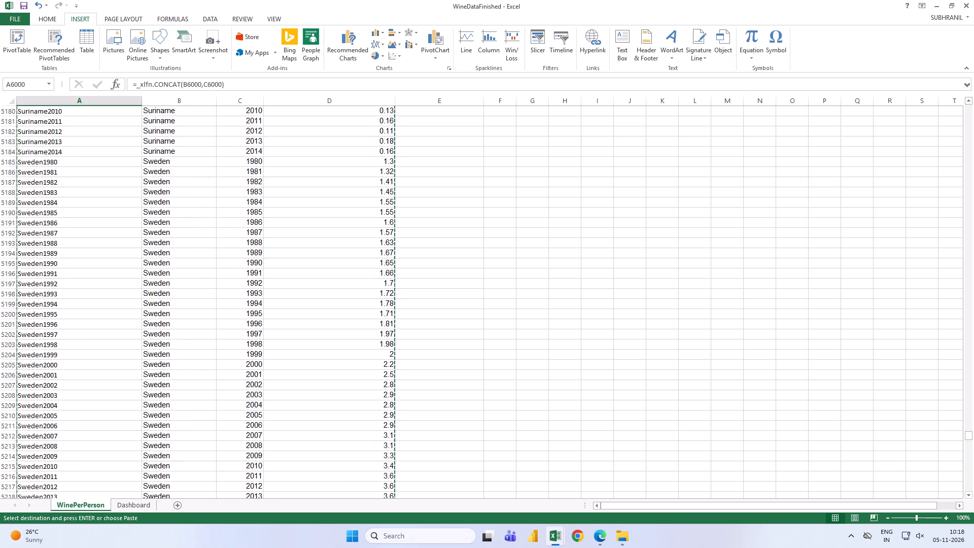
scroll(44, 154, "up", 12)
scroll(44, 154, "down", 1)
scroll(44, 154, "up", 16)
left_click(44, 143)
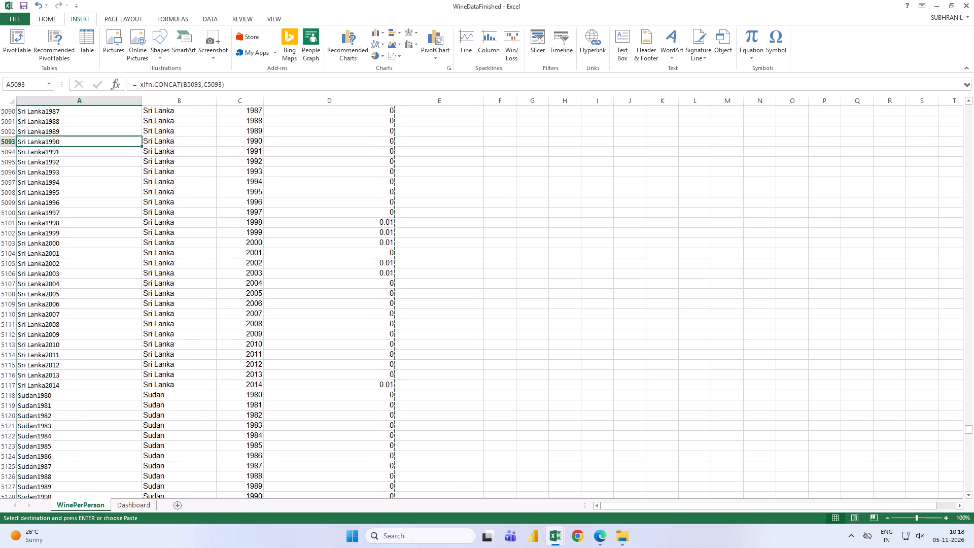
scroll(148, 203, "up", 13)
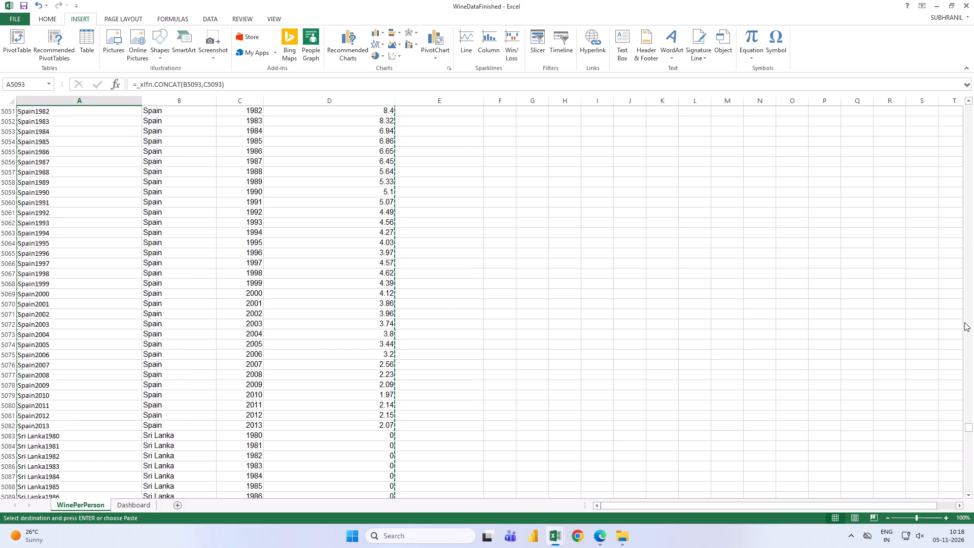
Copy the complete Country, Year and Wine per Capita columns with headers from WinePerPerson and paste them at A1 of Sheet1 in Book1.
left_click_drag(971, 424, 973, 143)
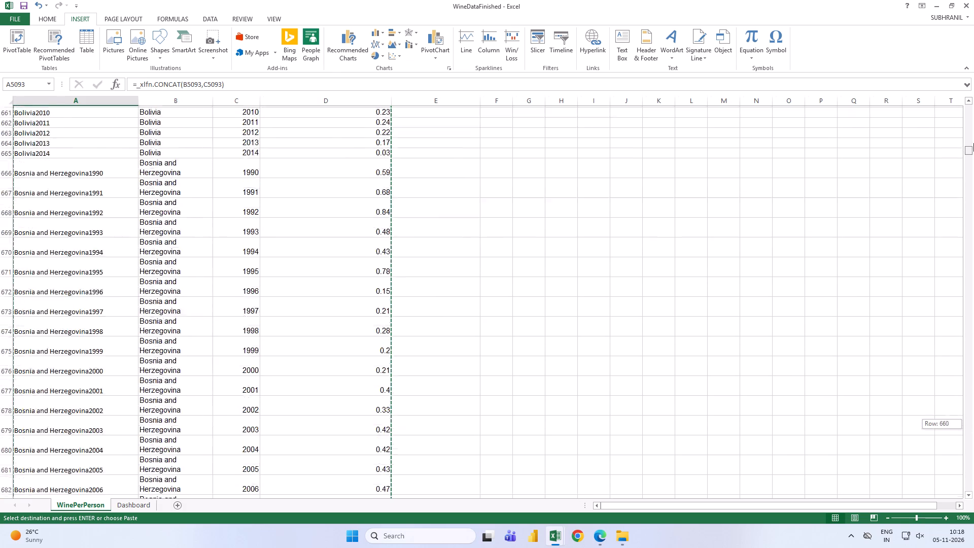
left_click_drag(973, 143, 973, 91)
left_click(460, 203)
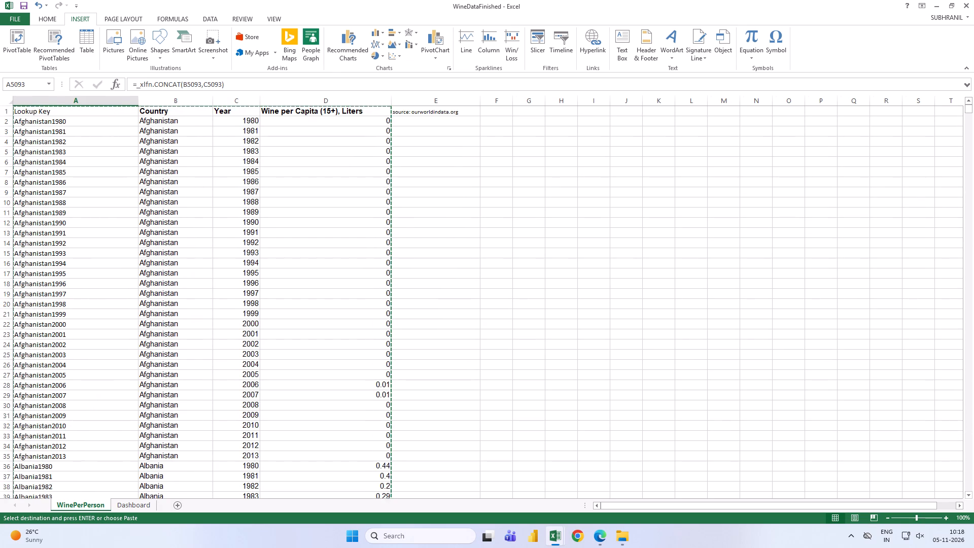
left_click_drag(156, 110, 190, 117)
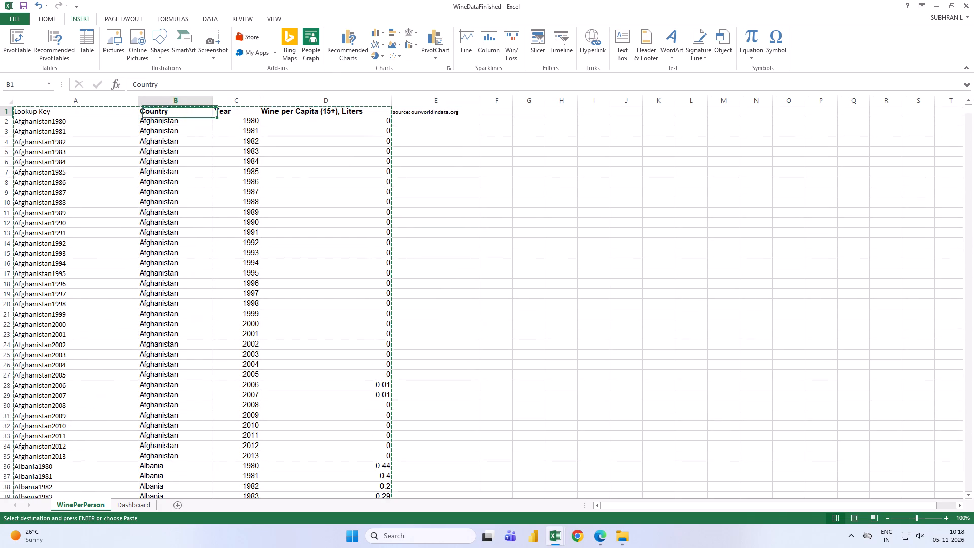
left_click_drag(190, 117, 303, 120)
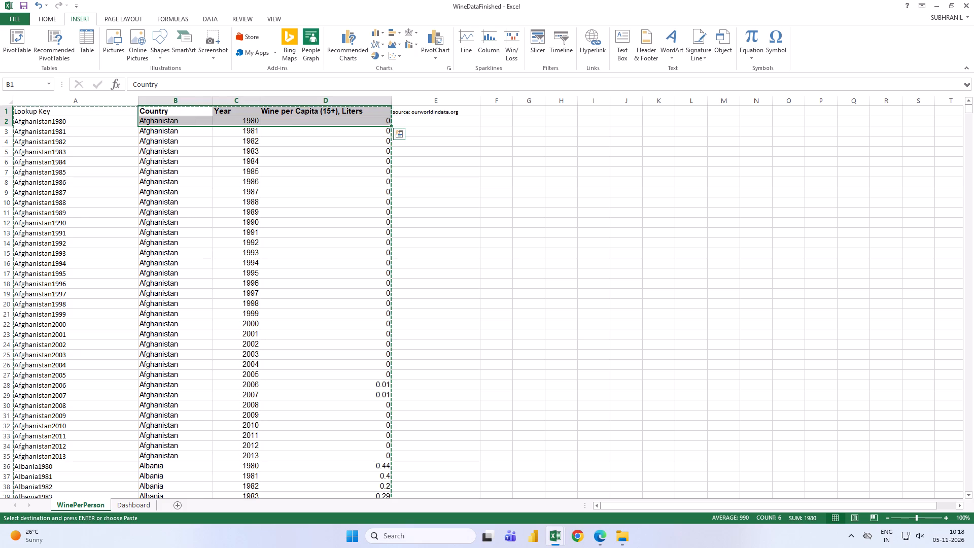
key("ctrl+shift+Down")
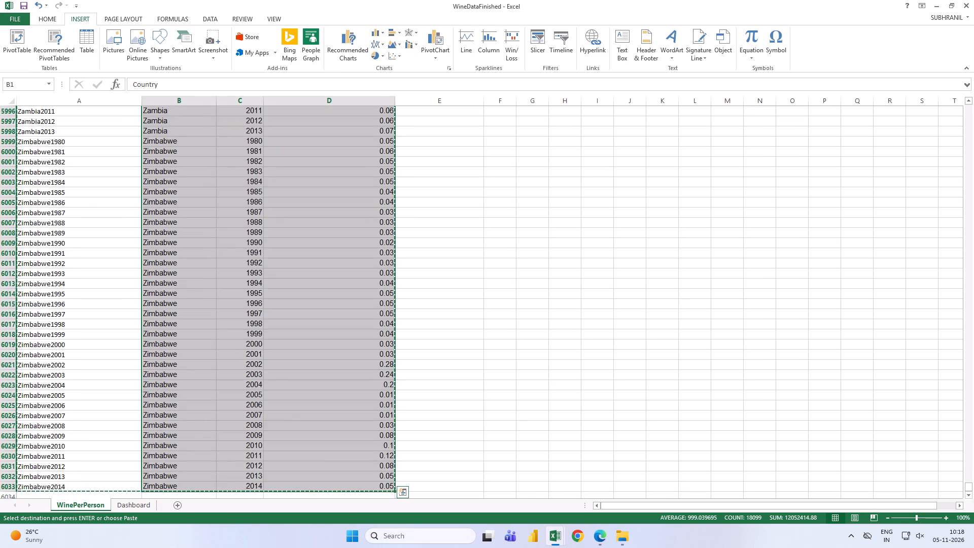
key("ctrl+c")
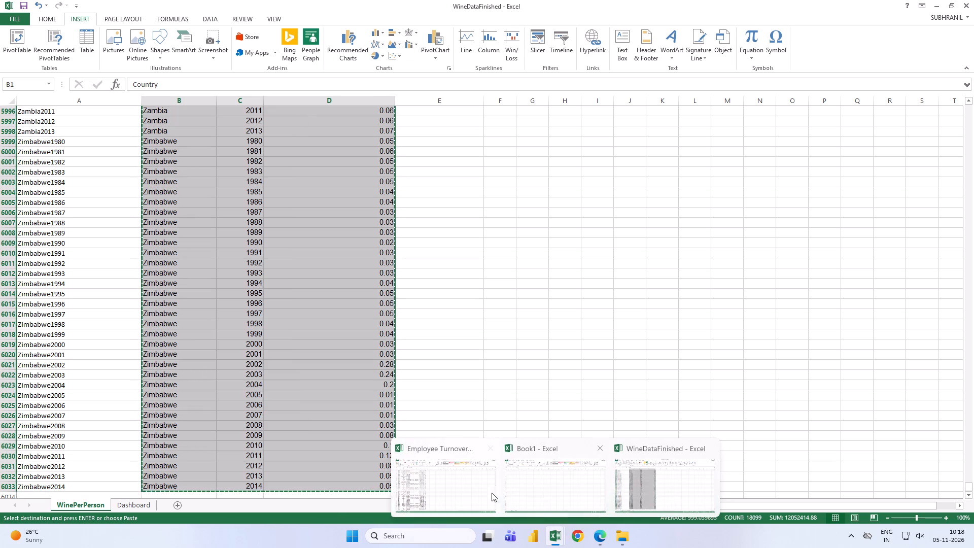
left_click(532, 493)
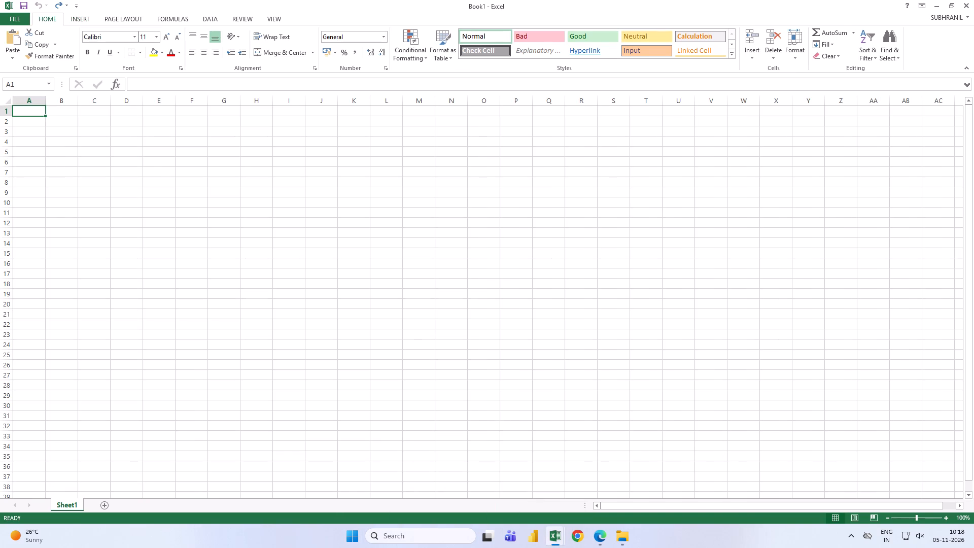
key("ctrl+v")
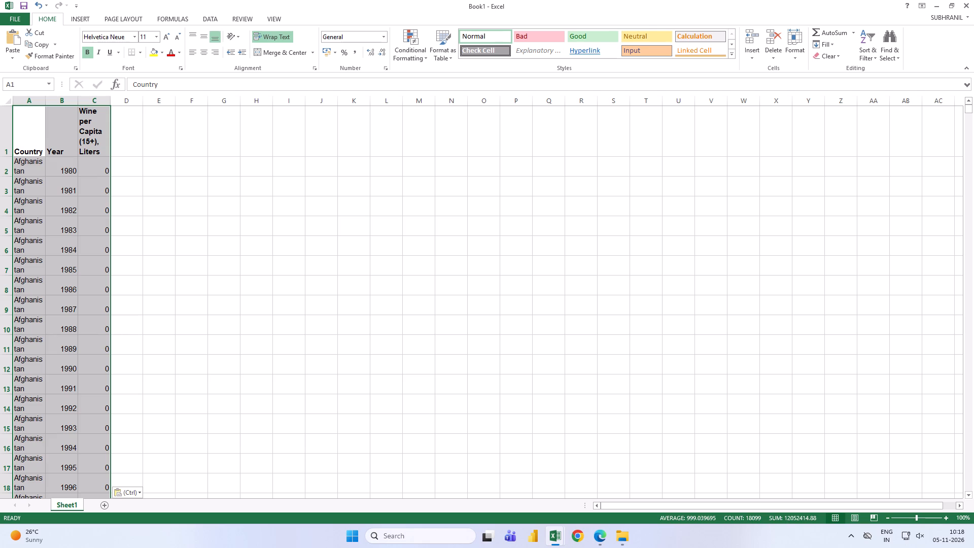
Widen the Country, Year and Wine per Capita columns of the pasted data and autofit its row heights.
double_click(45, 102)
left_click_drag(45, 102, 62, 103)
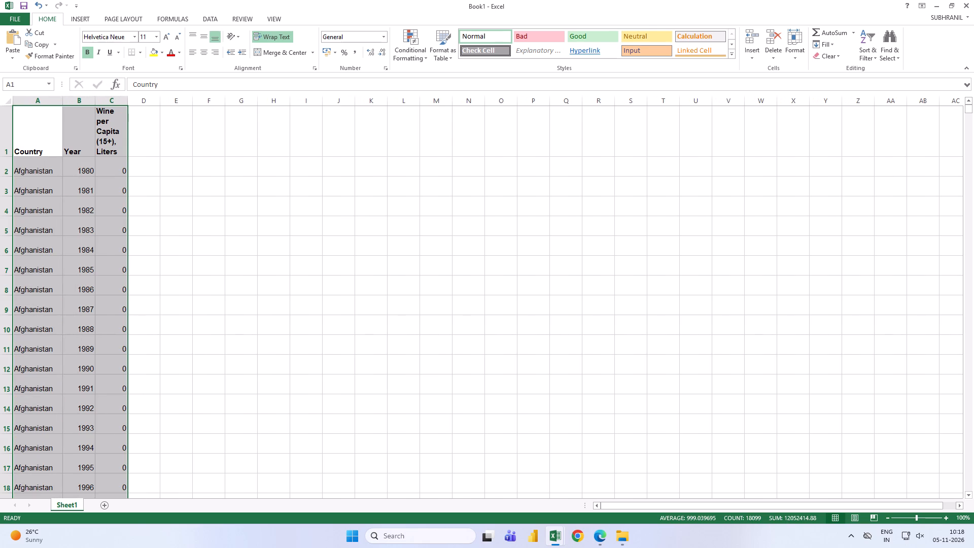
left_click_drag(94, 102, 110, 101)
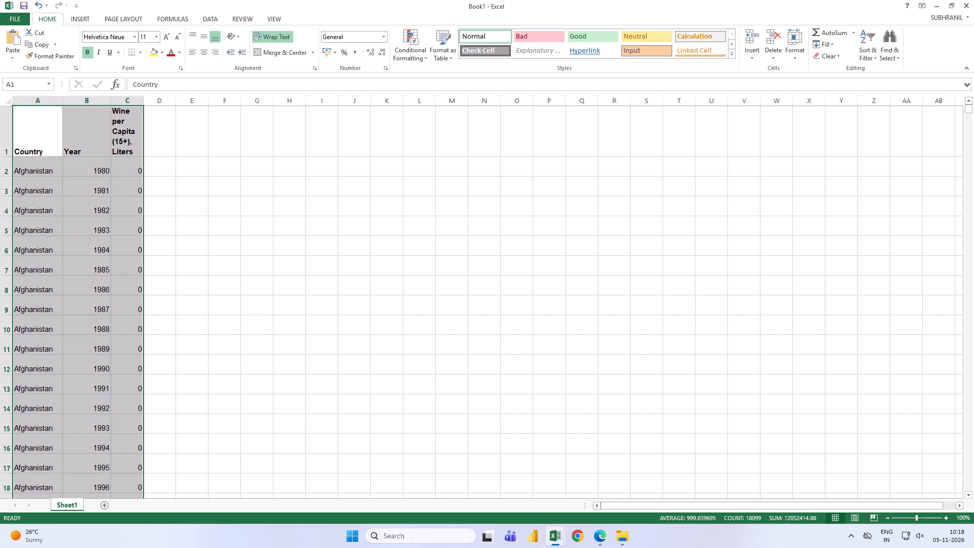
left_click_drag(143, 99, 180, 100)
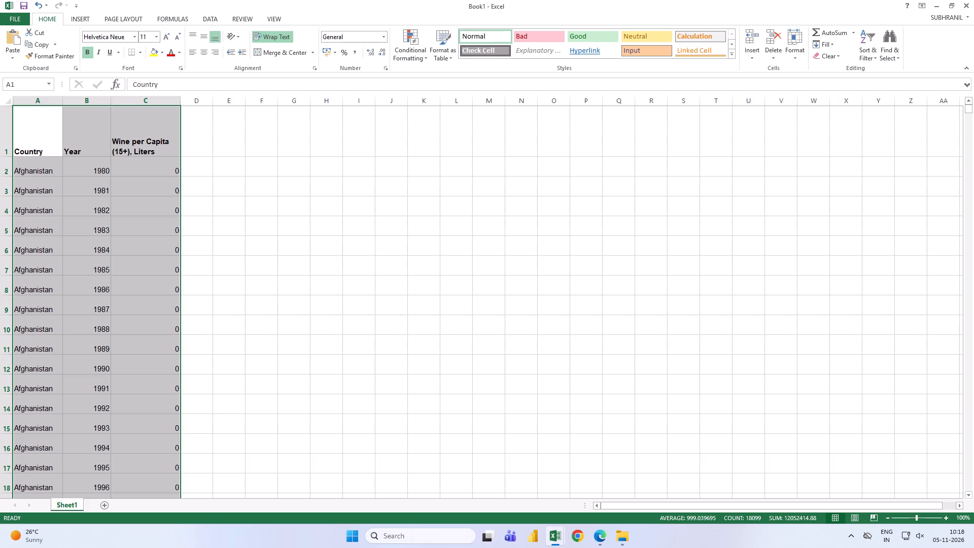
left_click_drag(10, 155, 11, 133)
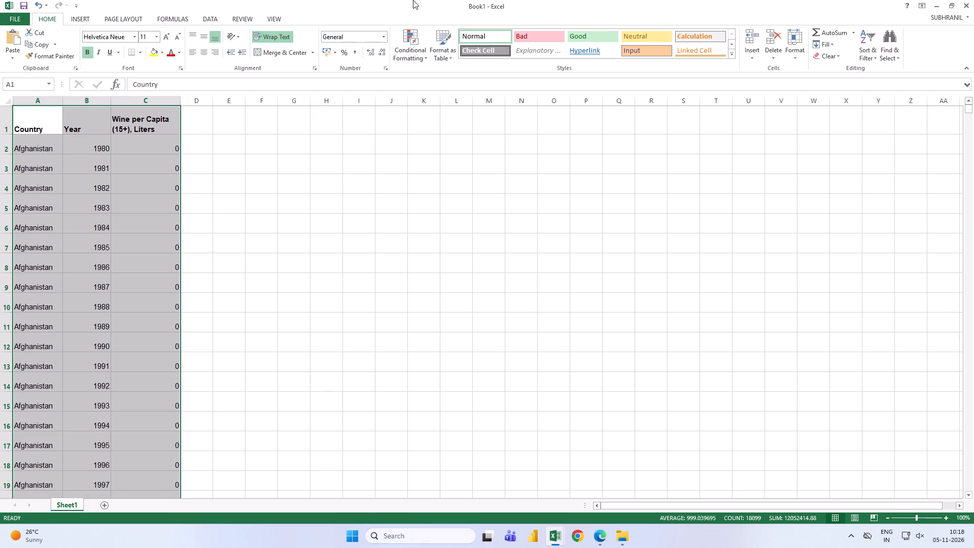
left_click(786, 51)
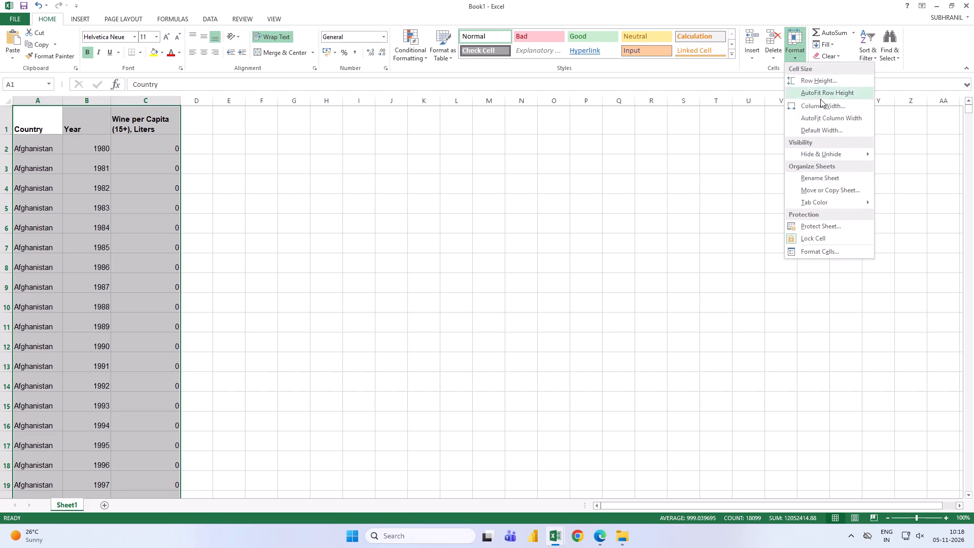
left_click(818, 94)
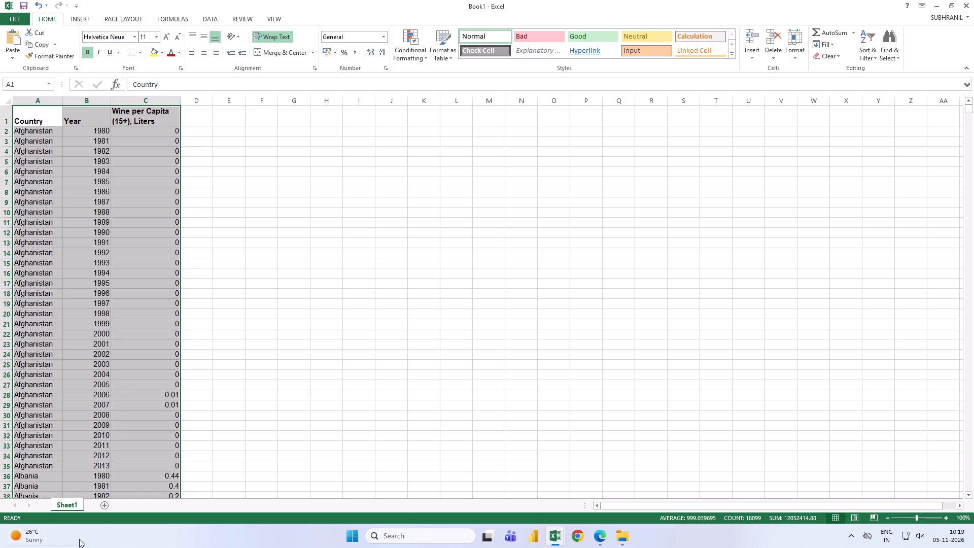
Examine the pasted country records on Sheet1 from Afghanistan through Angola.
scroll(147, 235, "down", 16)
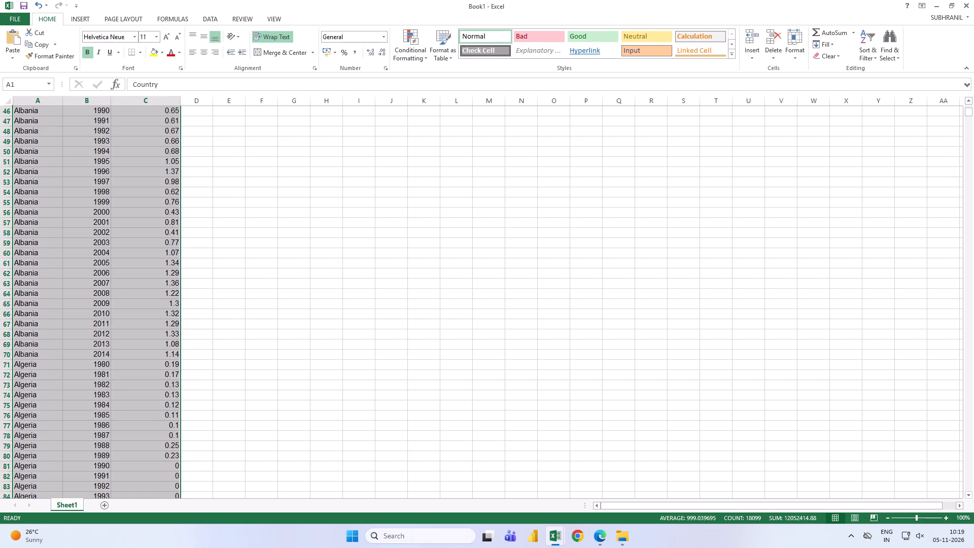
scroll(147, 248, "down", 3)
scroll(147, 248, "up", 1)
scroll(147, 248, "down", 4)
scroll(146, 248, "up", 1)
scroll(146, 248, "down", 12)
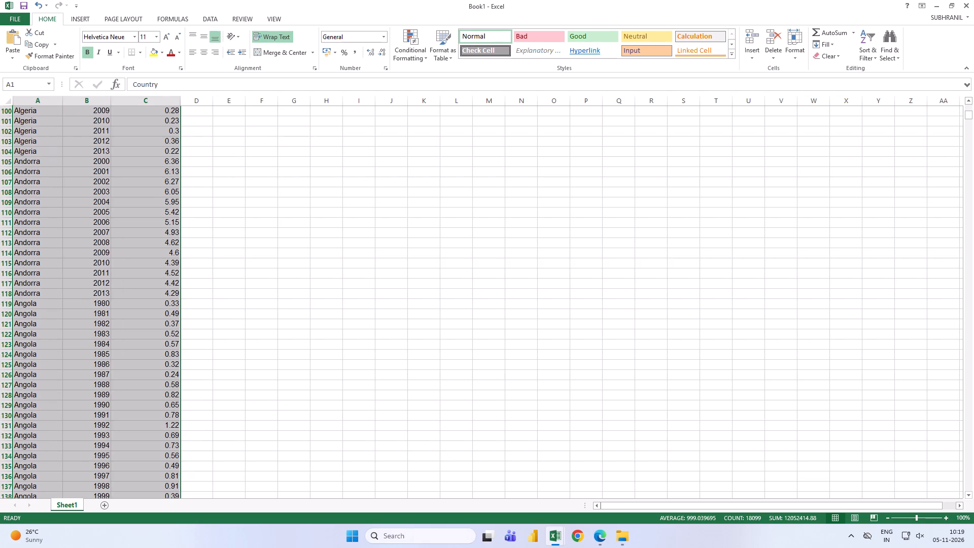
left_click(75, 13)
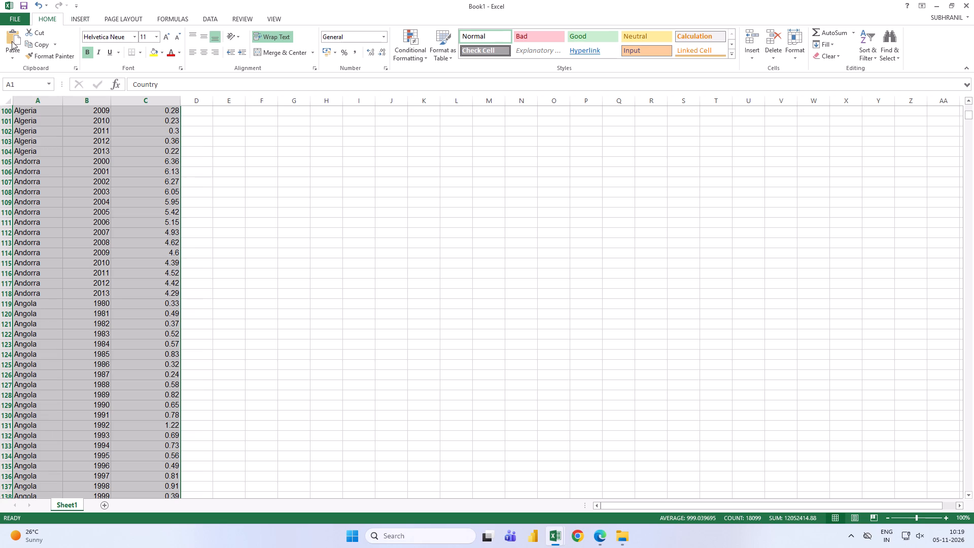
left_click(55, 16)
scroll(82, 176, "up", 8)
scroll(69, 177, "down", 1)
scroll(67, 177, "up", 20)
scroll(67, 177, "up", 1)
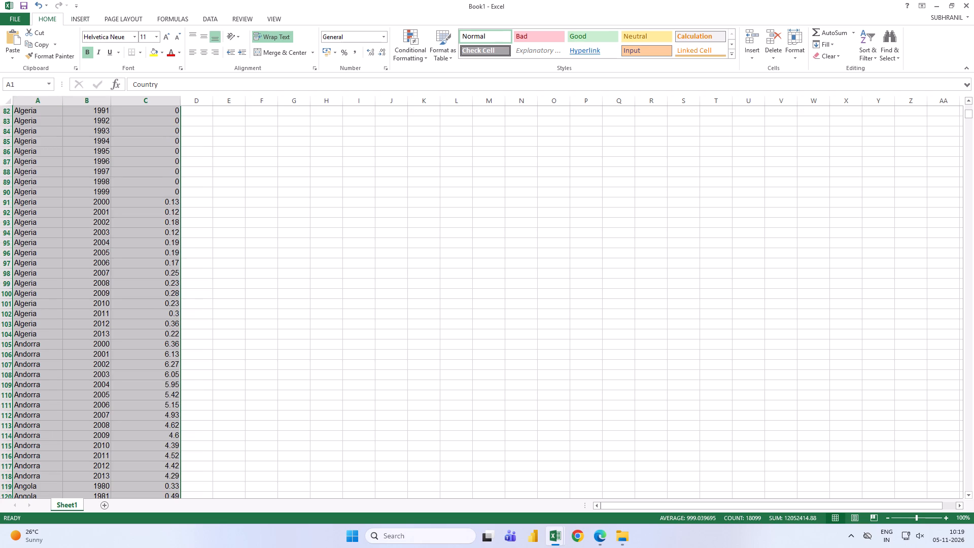
scroll(71, 177, "up", 20)
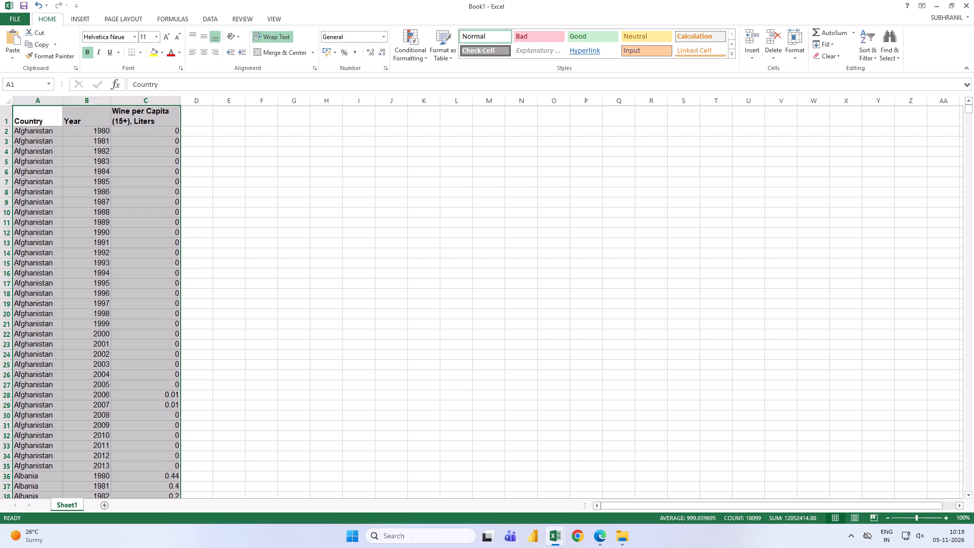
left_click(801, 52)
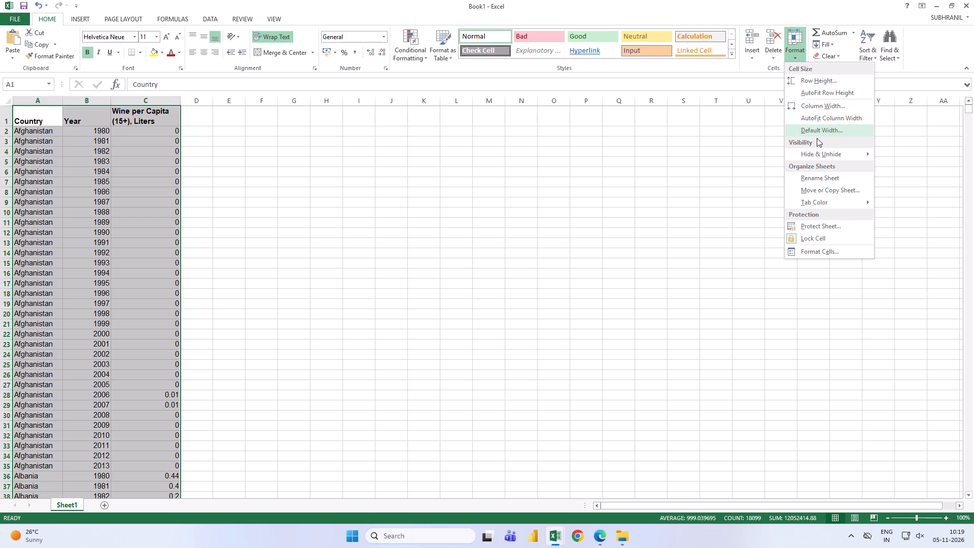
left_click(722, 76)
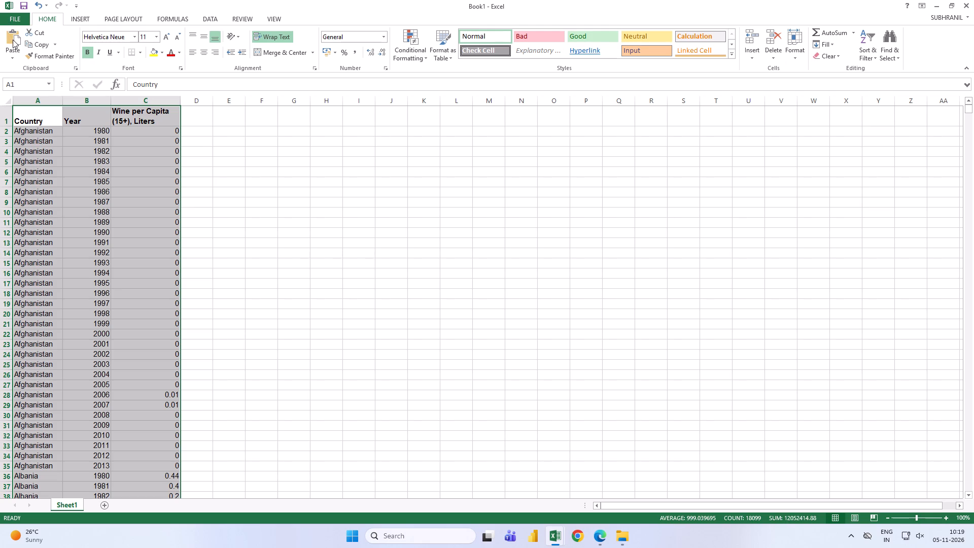
Create a PivotTable on a new worksheet from the wine data range Sheet1!$A$1:$C$6033.
left_click(76, 22)
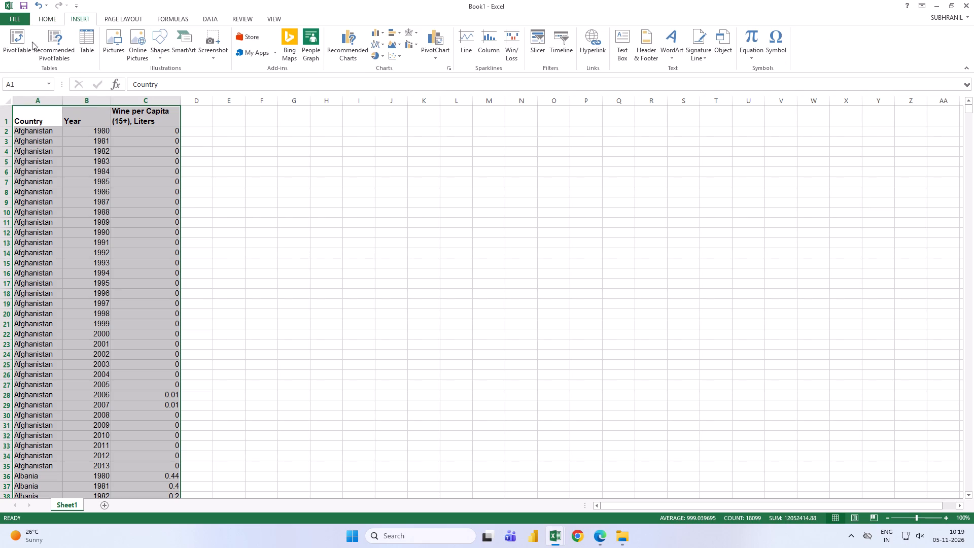
left_click(16, 42)
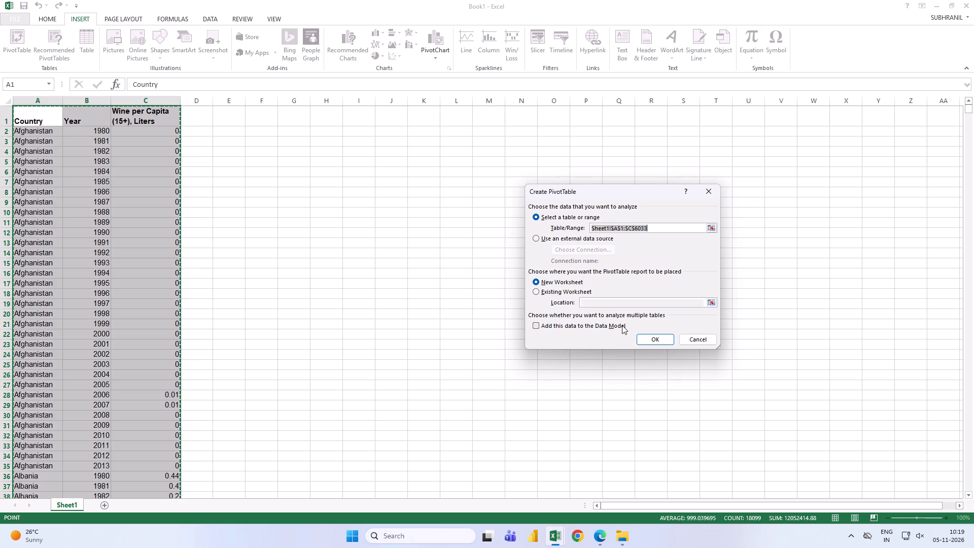
left_click(661, 344)
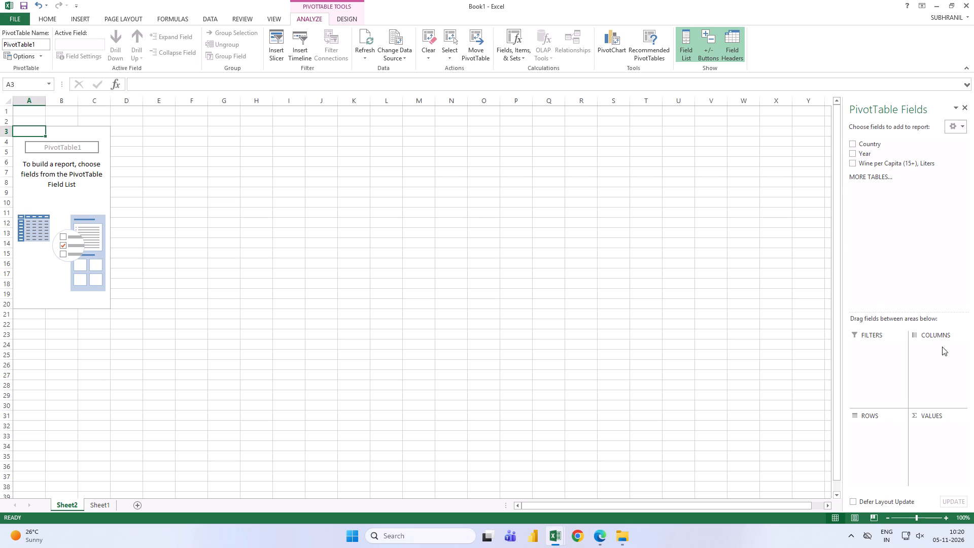
Add the Country field to the rows area of the PivotTable on Sheet2.
left_click_drag(878, 145, 863, 363)
left_click_drag(863, 363, 865, 430)
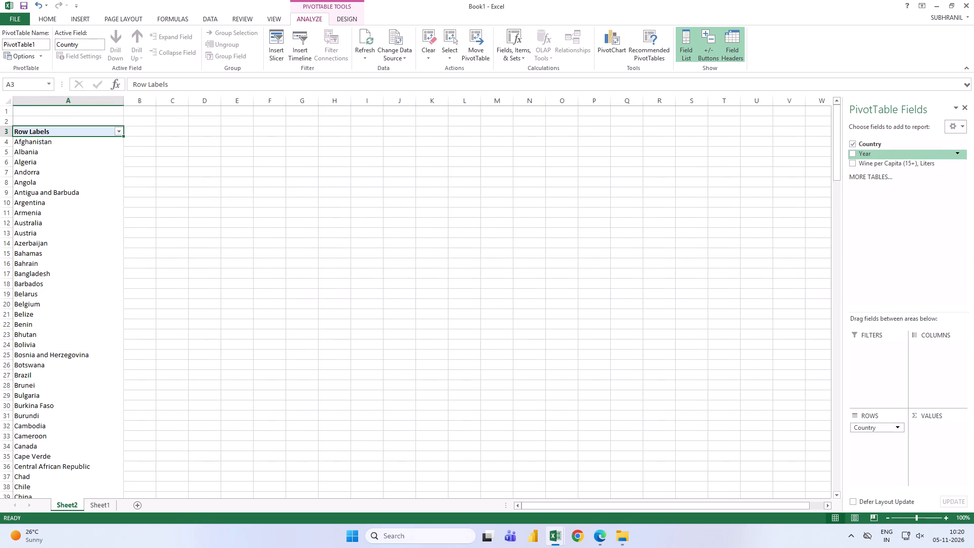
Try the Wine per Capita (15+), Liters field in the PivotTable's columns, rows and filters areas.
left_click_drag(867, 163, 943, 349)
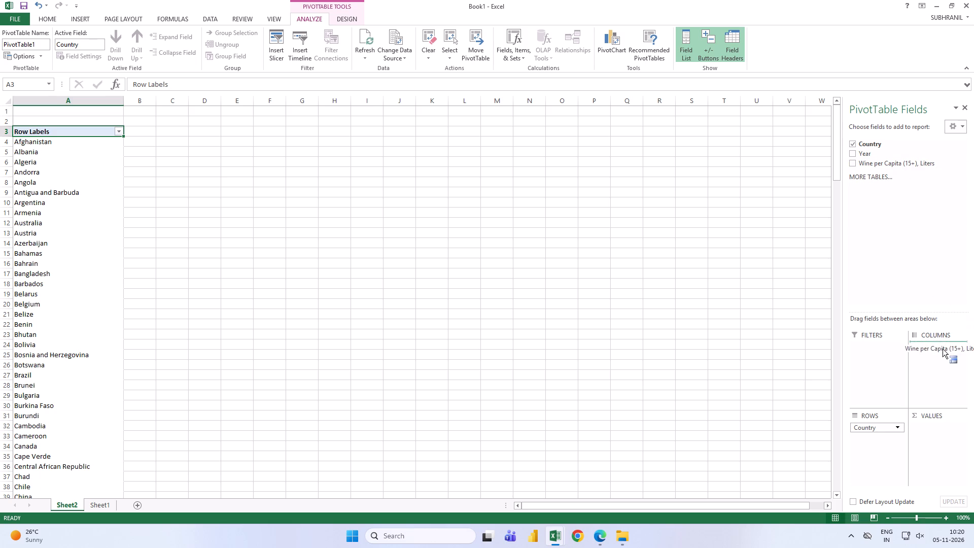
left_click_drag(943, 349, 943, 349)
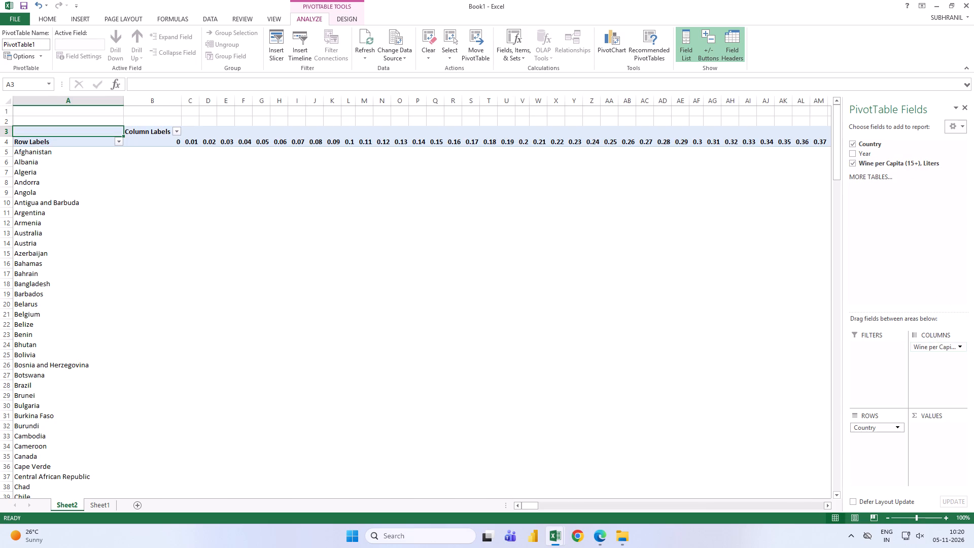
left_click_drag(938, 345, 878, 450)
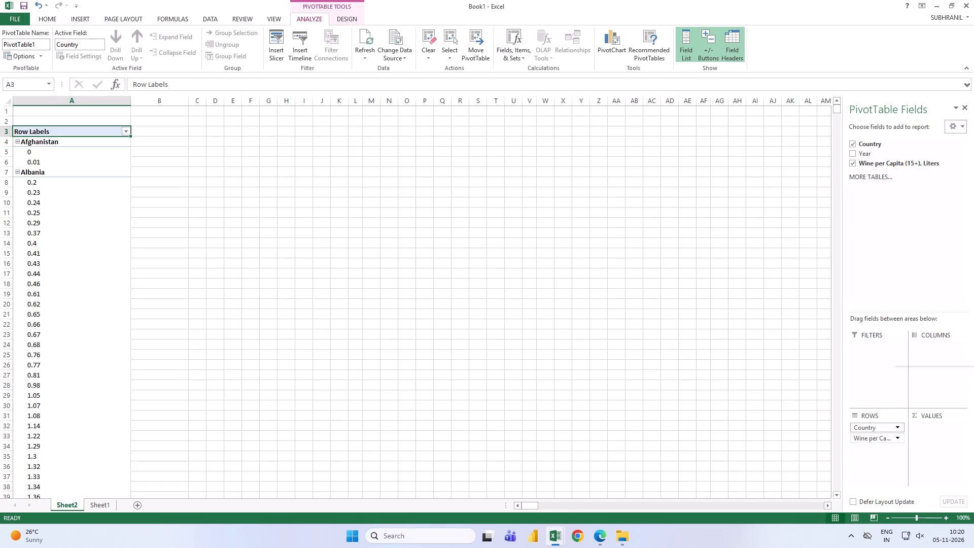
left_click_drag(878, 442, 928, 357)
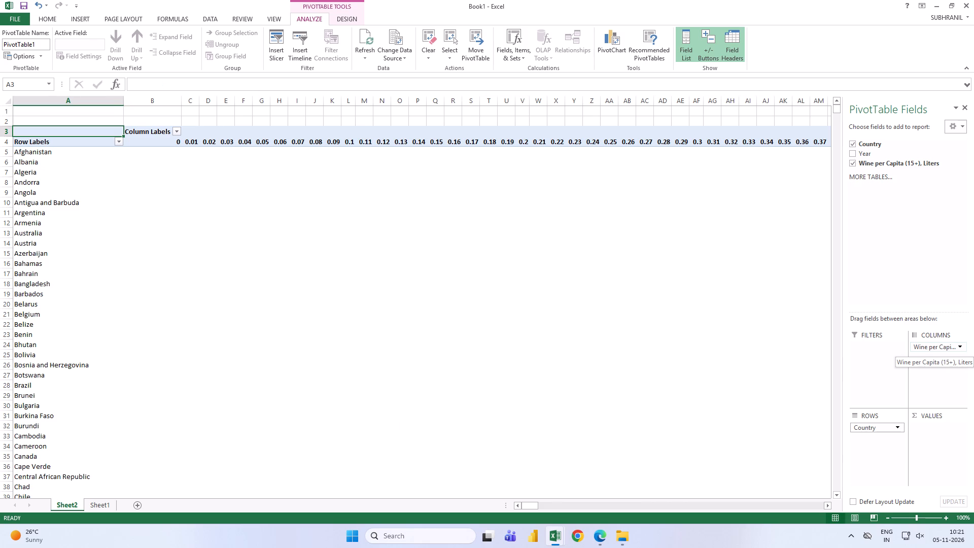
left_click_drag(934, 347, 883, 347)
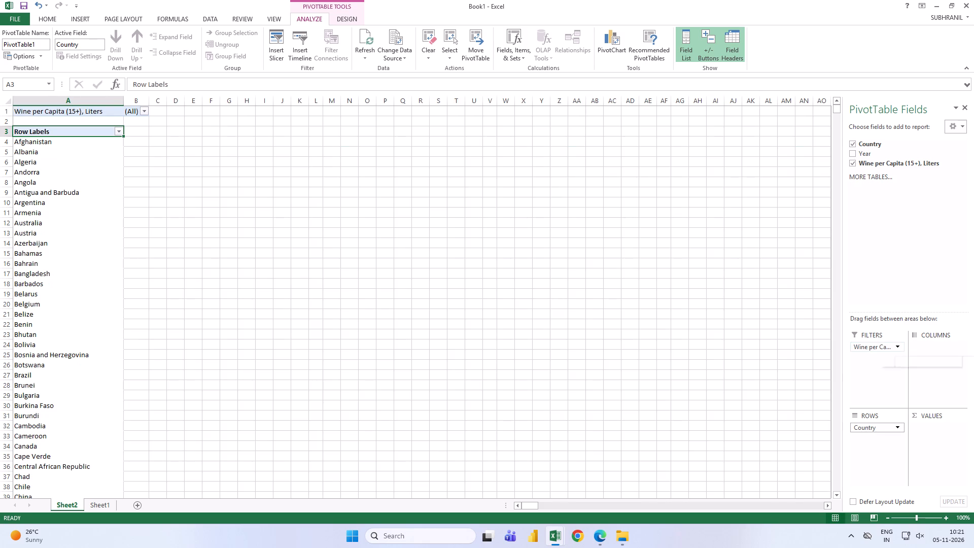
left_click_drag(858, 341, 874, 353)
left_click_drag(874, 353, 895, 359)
Move the Wine per Capita (15+), Liters field from the PivotTable's filters area to its values area.
left_click_drag(891, 347, 936, 355)
left_click_drag(936, 355, 946, 447)
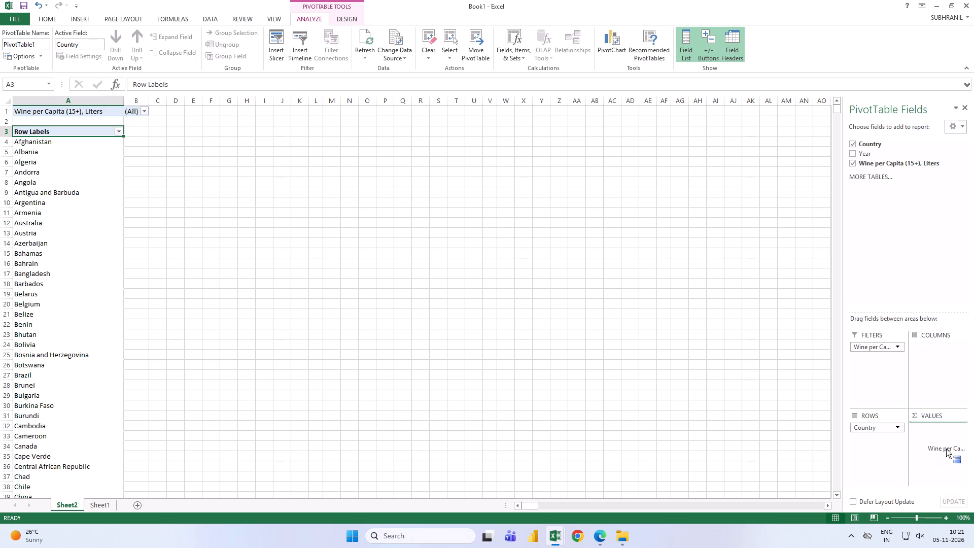
left_click_drag(946, 447, 942, 430)
left_click_drag(942, 430, 929, 428)
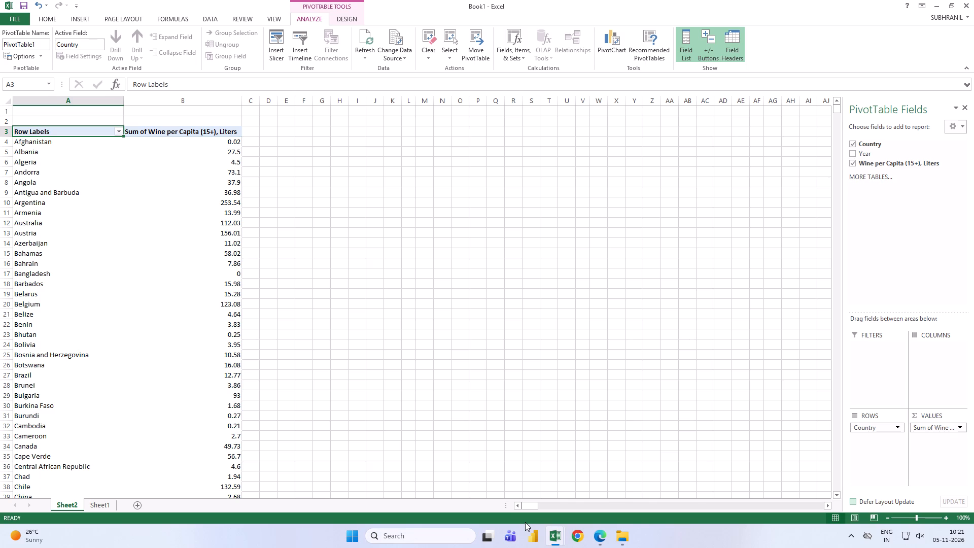
Switch to the WineDataFinished workbook and open its Dashboard sheet for reference.
left_click(659, 479)
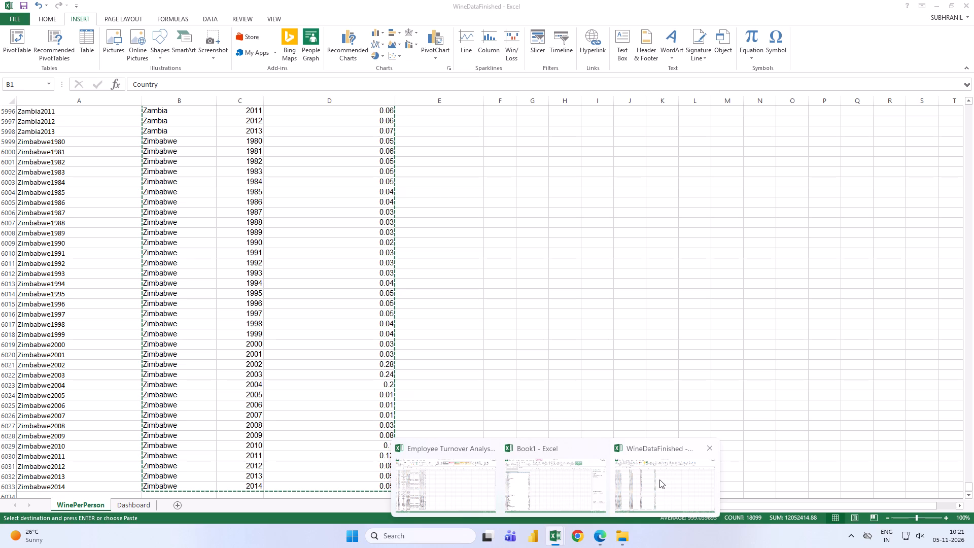
left_click(125, 503)
left_click(129, 506)
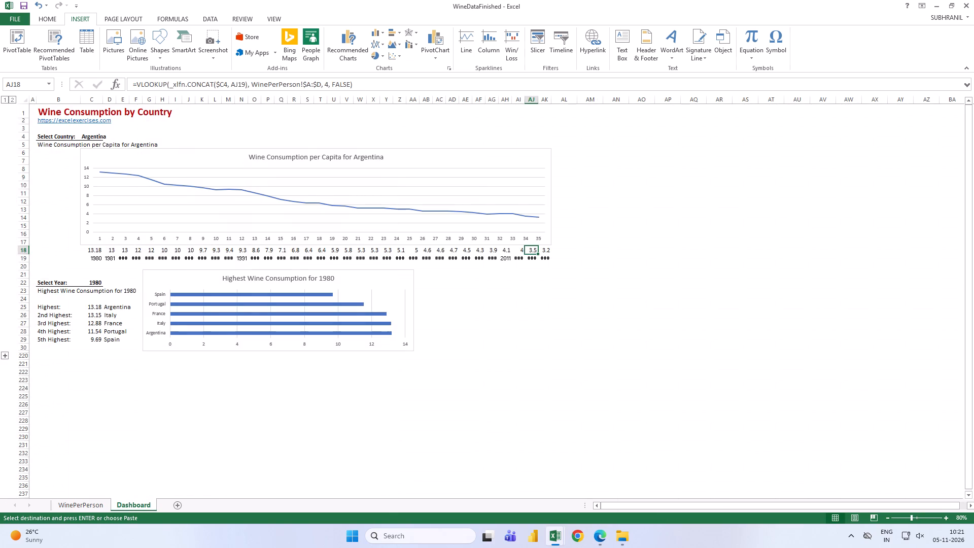
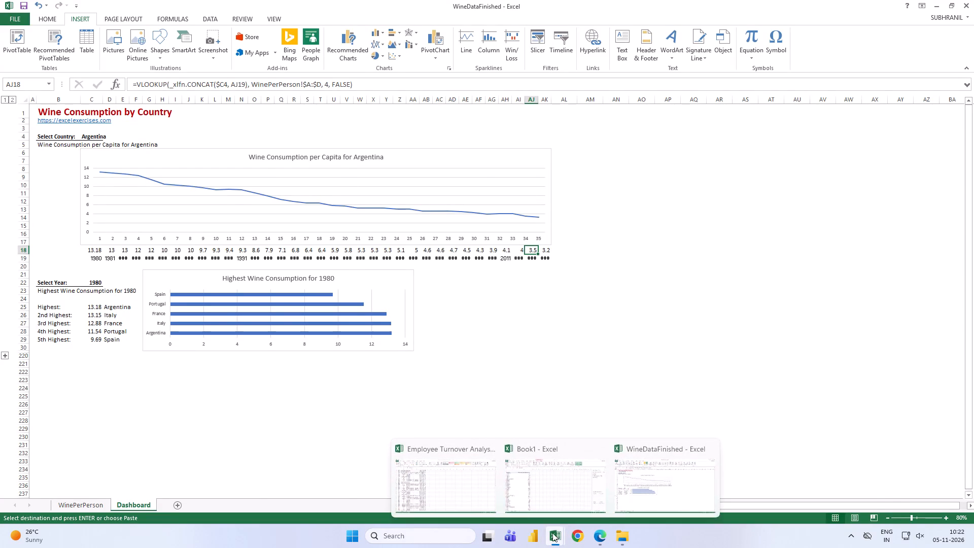
Return to the Book1 workbook and move Wine per Capita (15+), Liters from the PivotTable's values area to its rows area below Country.
left_click(557, 492)
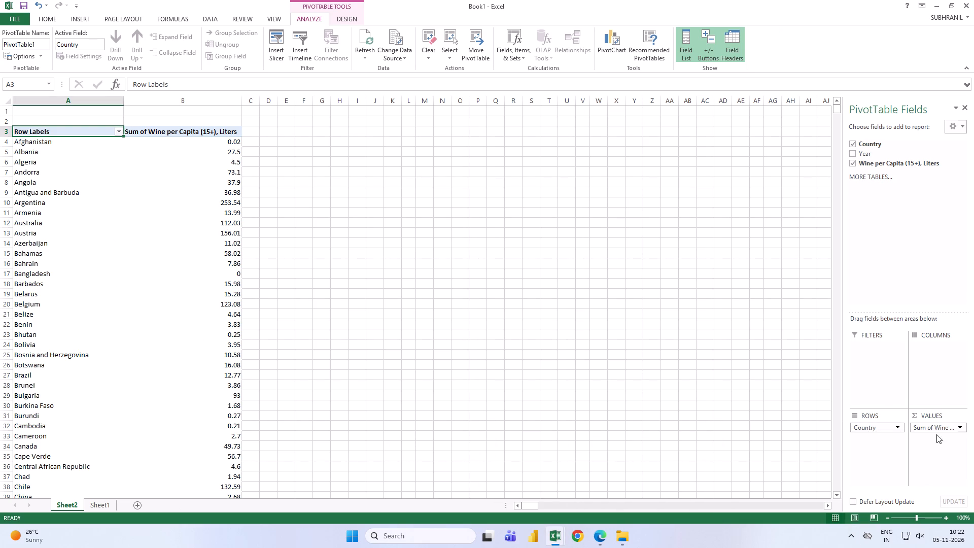
left_click_drag(936, 426, 879, 450)
left_click_drag(879, 450, 879, 451)
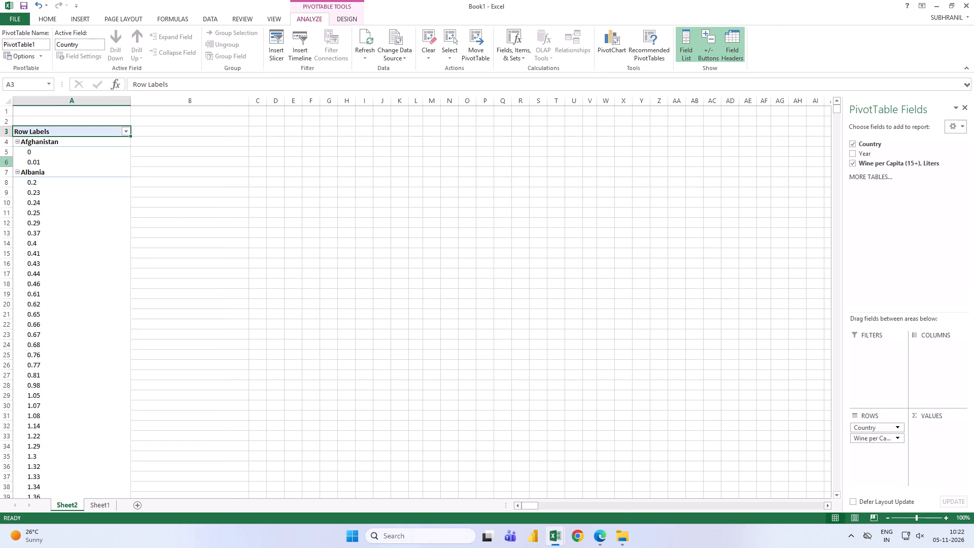
Filter the PivotTable's Country row labels to show only Argentina.
left_click(127, 135)
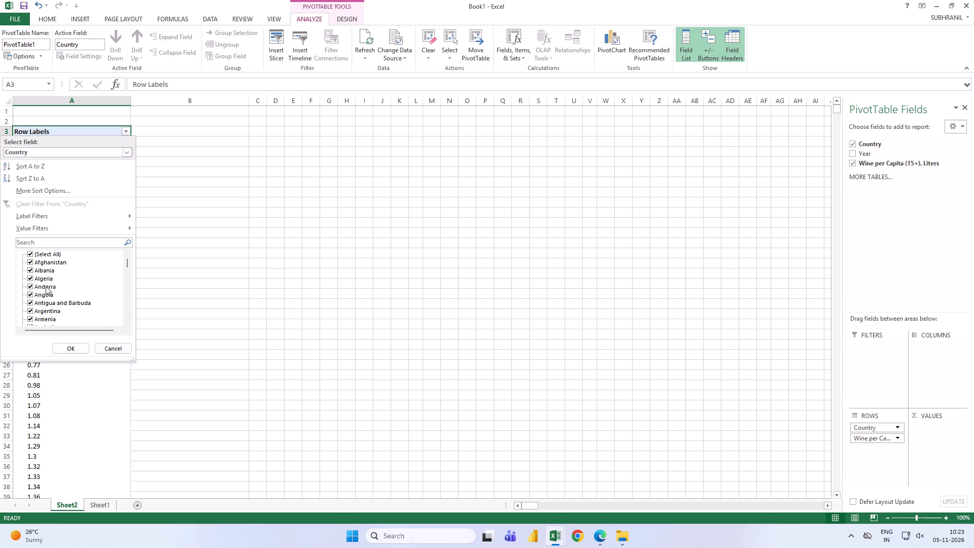
left_click(31, 255)
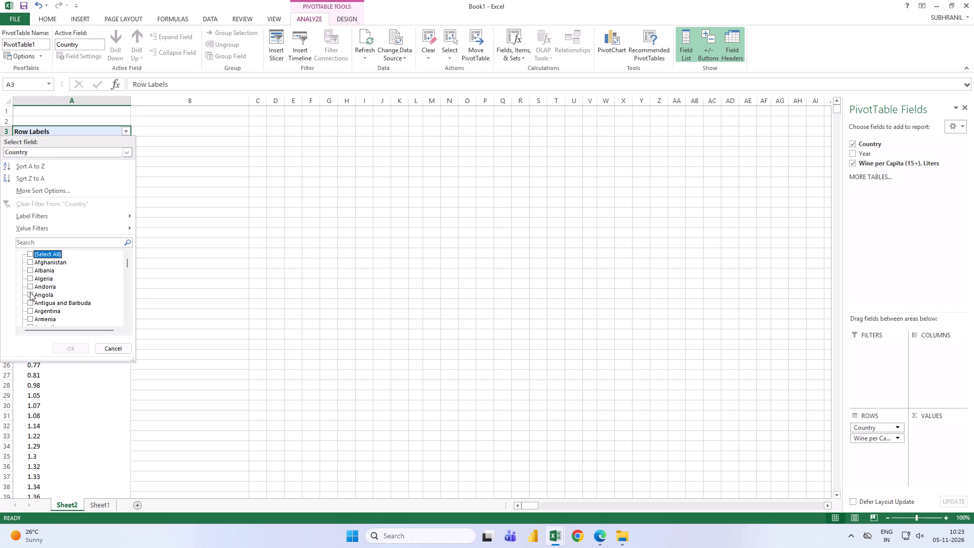
left_click(30, 309)
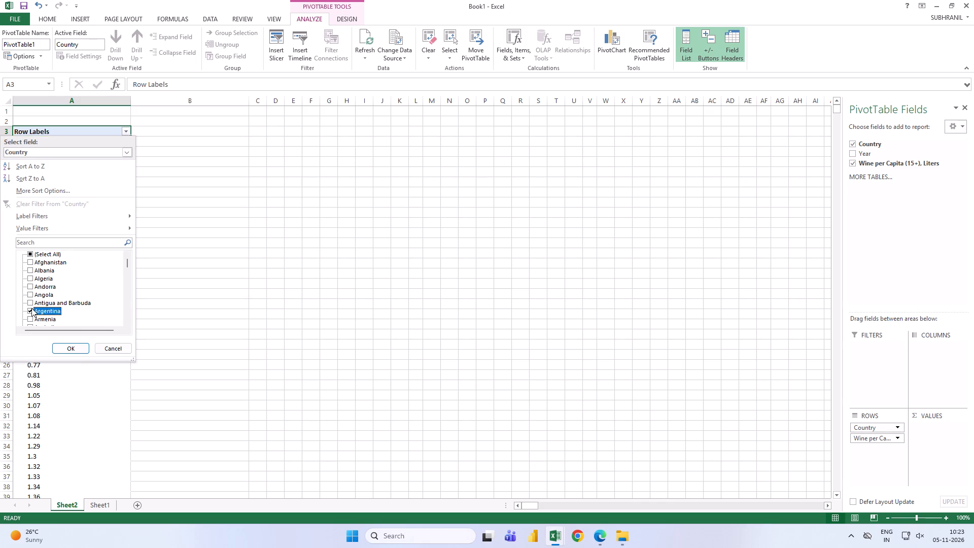
left_click(76, 347)
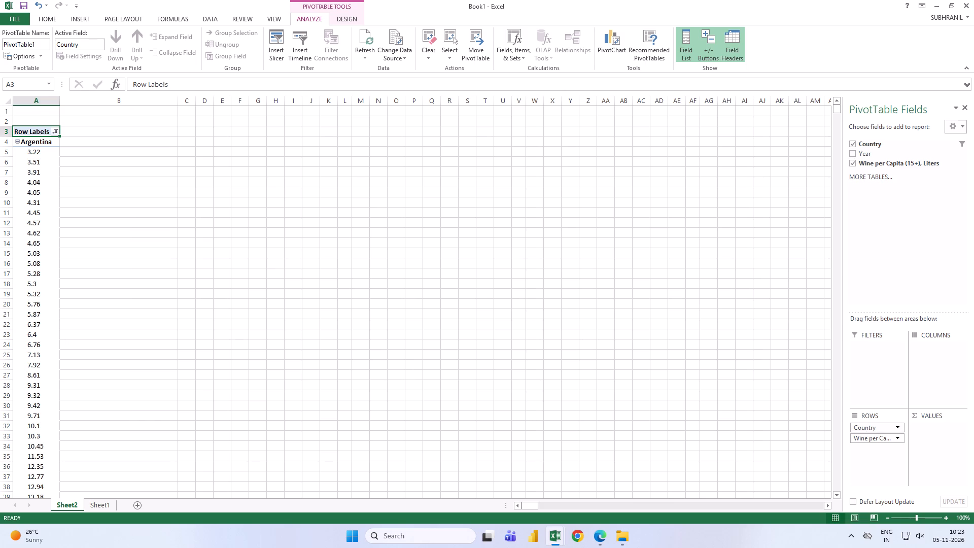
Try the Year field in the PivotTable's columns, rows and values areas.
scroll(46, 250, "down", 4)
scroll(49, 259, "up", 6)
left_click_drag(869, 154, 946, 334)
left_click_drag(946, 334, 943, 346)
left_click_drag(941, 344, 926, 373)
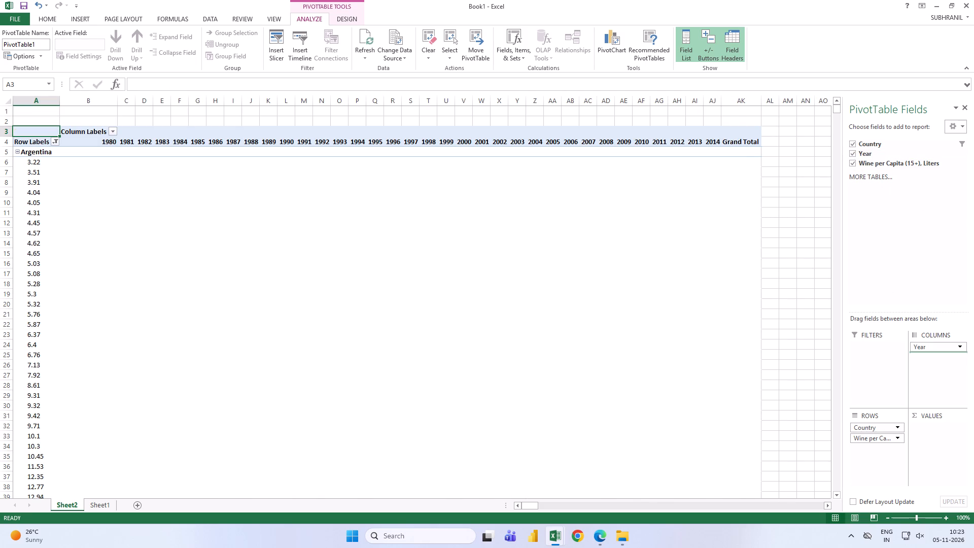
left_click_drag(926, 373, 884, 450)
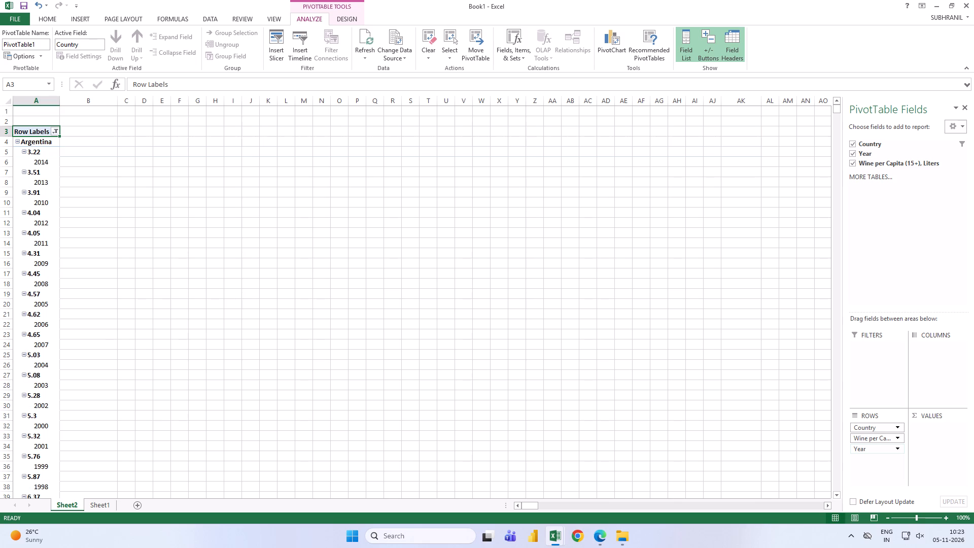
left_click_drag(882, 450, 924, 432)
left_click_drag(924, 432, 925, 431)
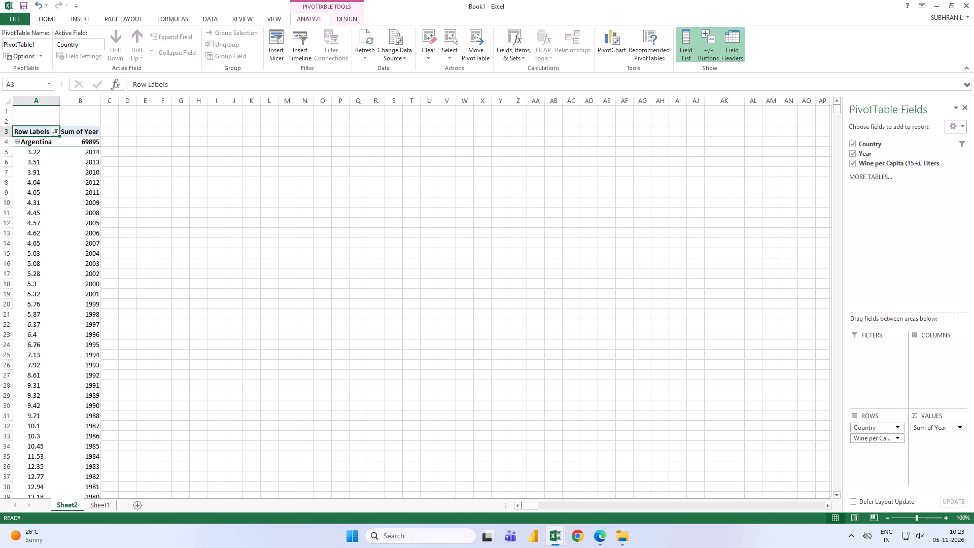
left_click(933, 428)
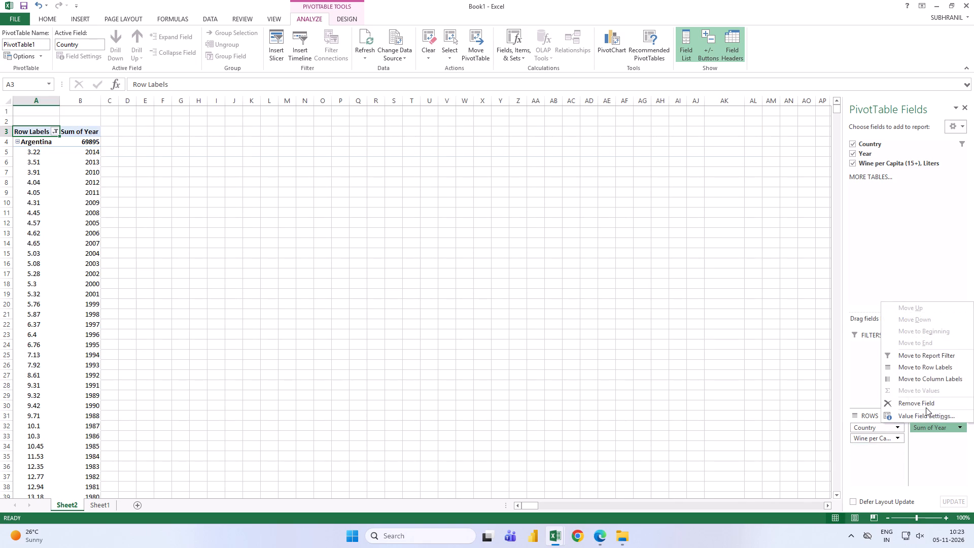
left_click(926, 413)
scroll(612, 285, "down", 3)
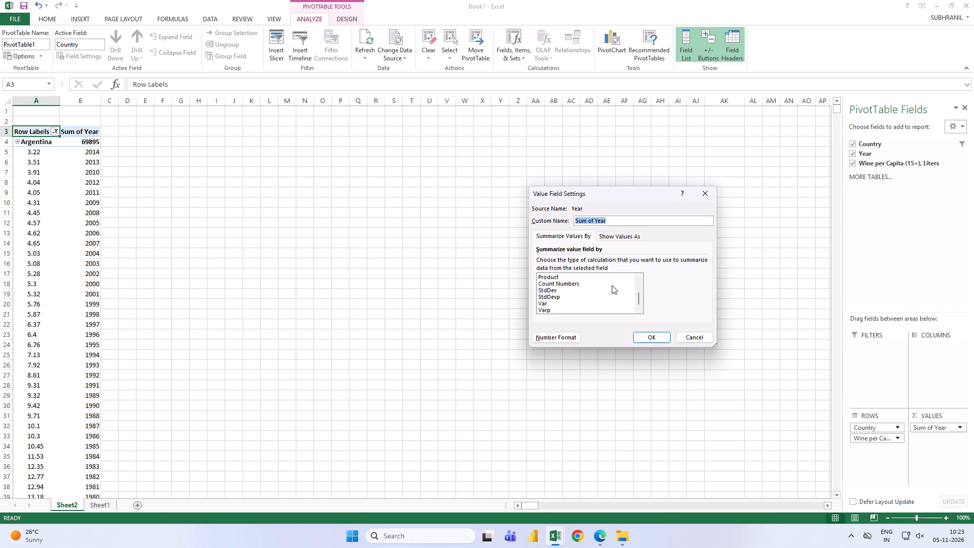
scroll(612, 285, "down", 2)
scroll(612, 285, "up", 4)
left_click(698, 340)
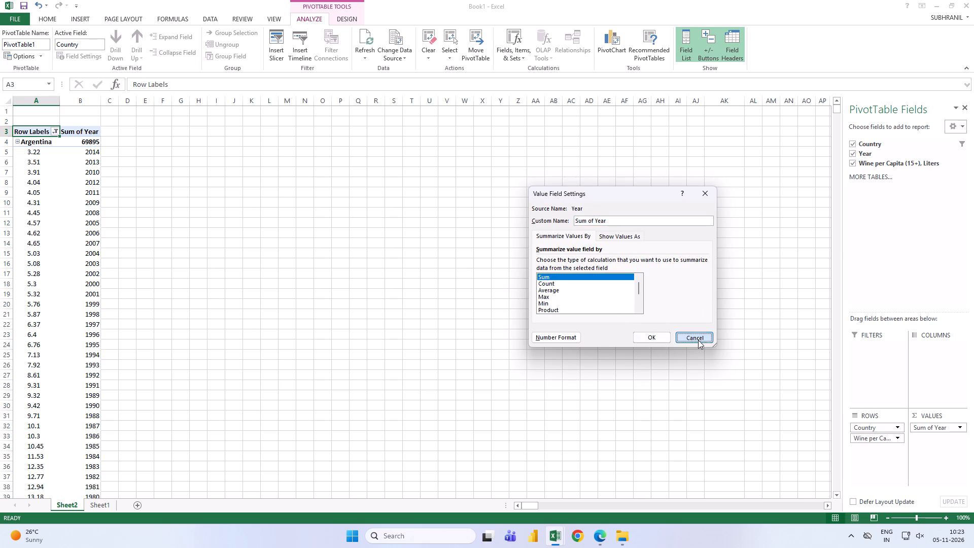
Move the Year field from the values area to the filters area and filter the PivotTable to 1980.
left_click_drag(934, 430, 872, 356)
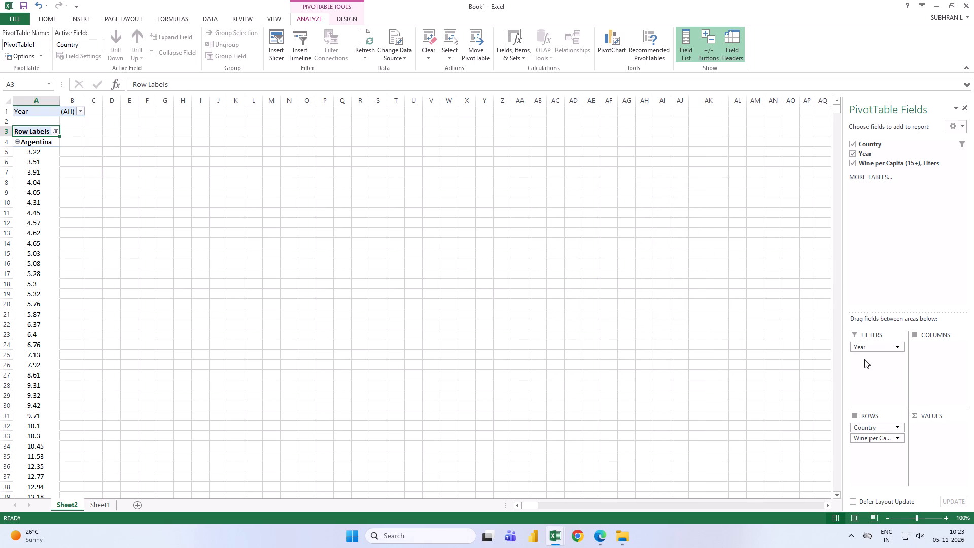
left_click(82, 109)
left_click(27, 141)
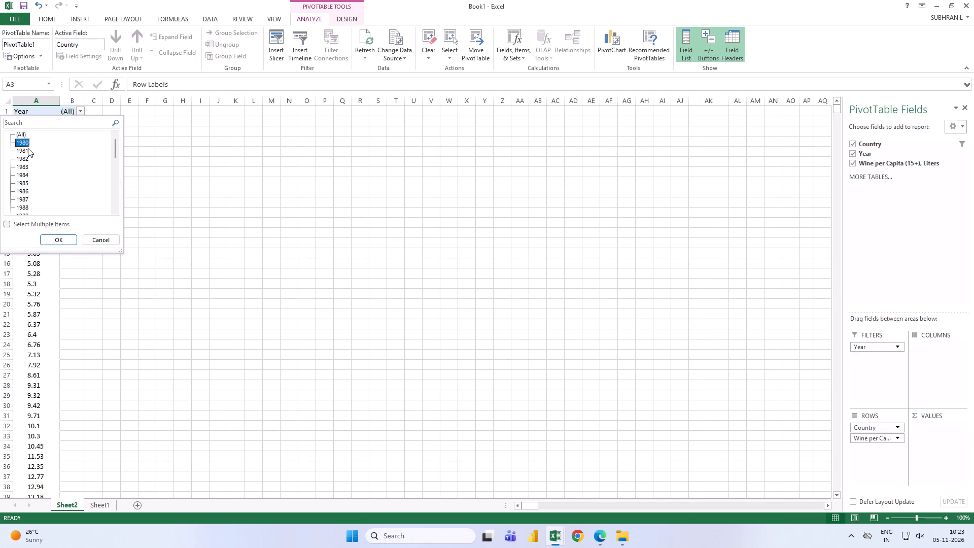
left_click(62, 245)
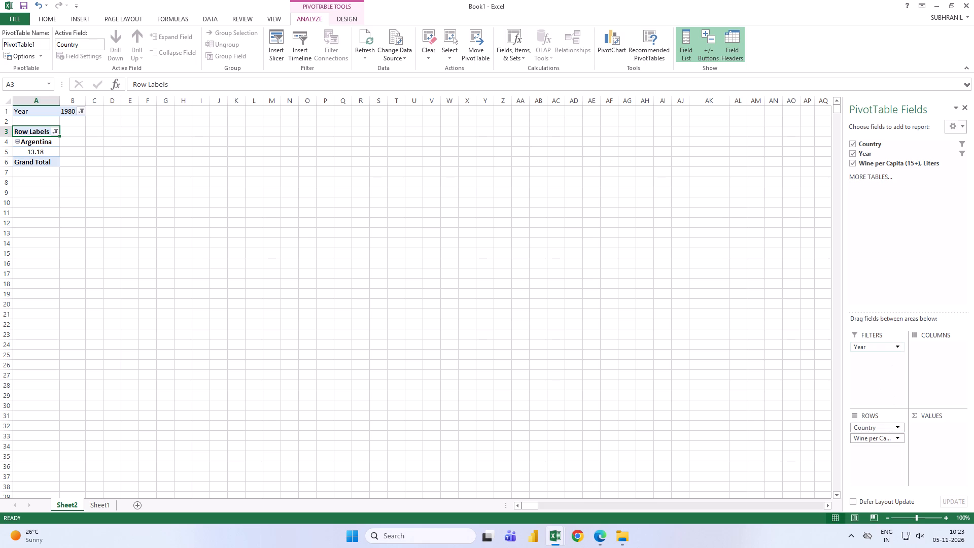
Move Year from the filters area and Wine per Capita (15+), Liters from the rows area into the PivotTable's columns area.
left_click_drag(884, 347, 929, 361)
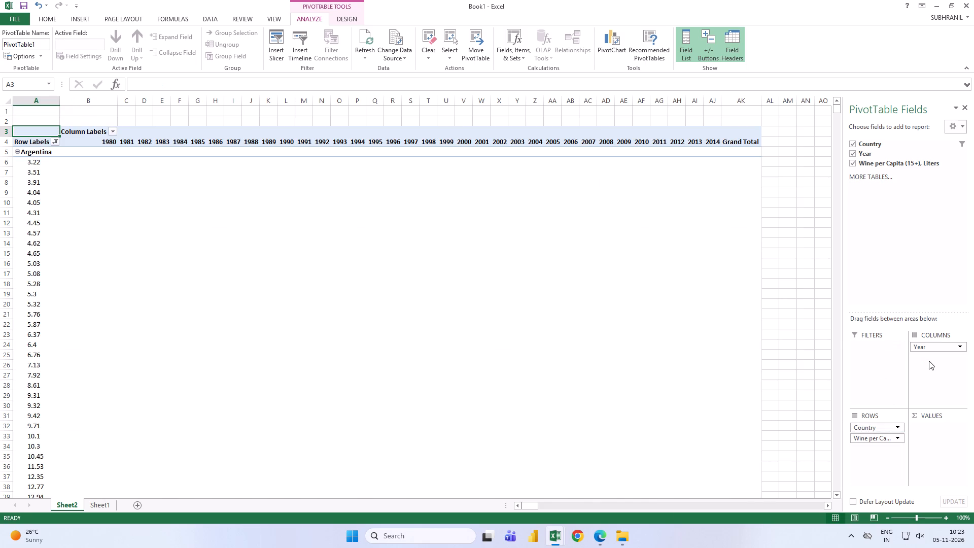
left_click_drag(892, 438, 933, 367)
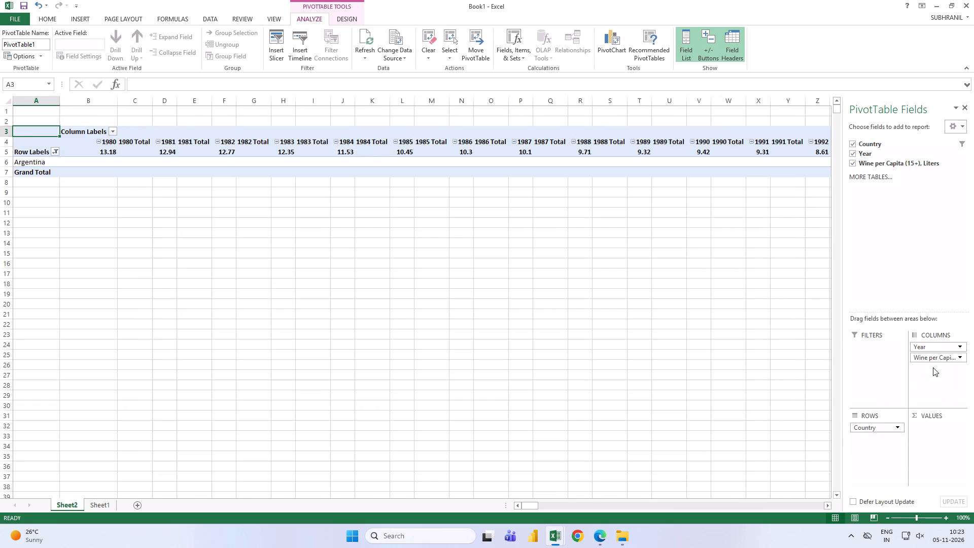
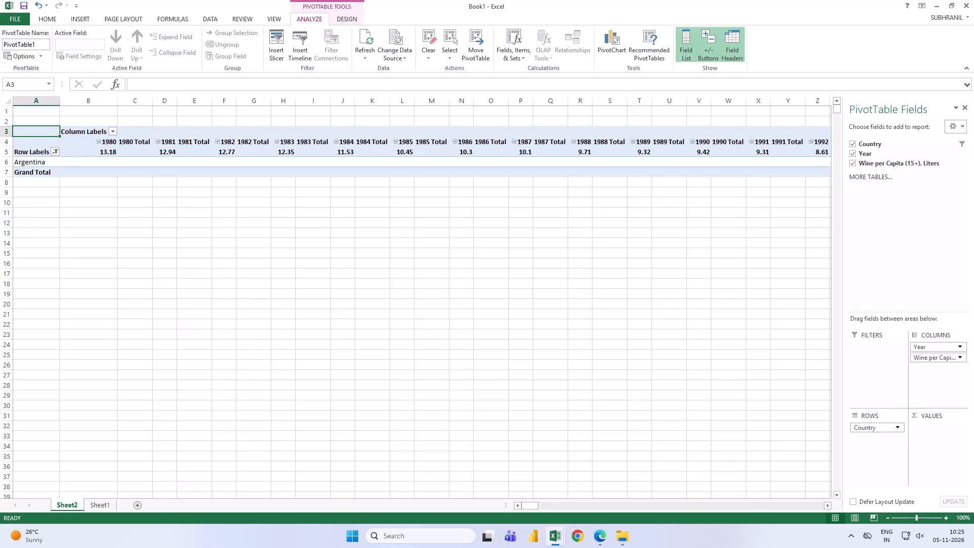
Move Year below Country in the PivotTable's rows area and Wine per Capita (15+), Liters from columns to the values area.
left_click_drag(930, 344, 886, 433)
left_click_drag(886, 433, 882, 446)
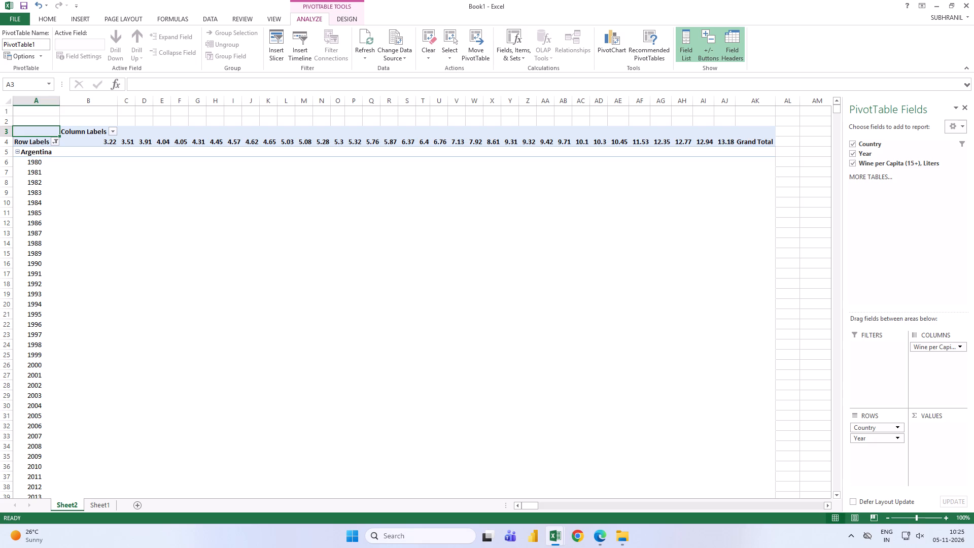
left_click_drag(946, 349, 945, 427)
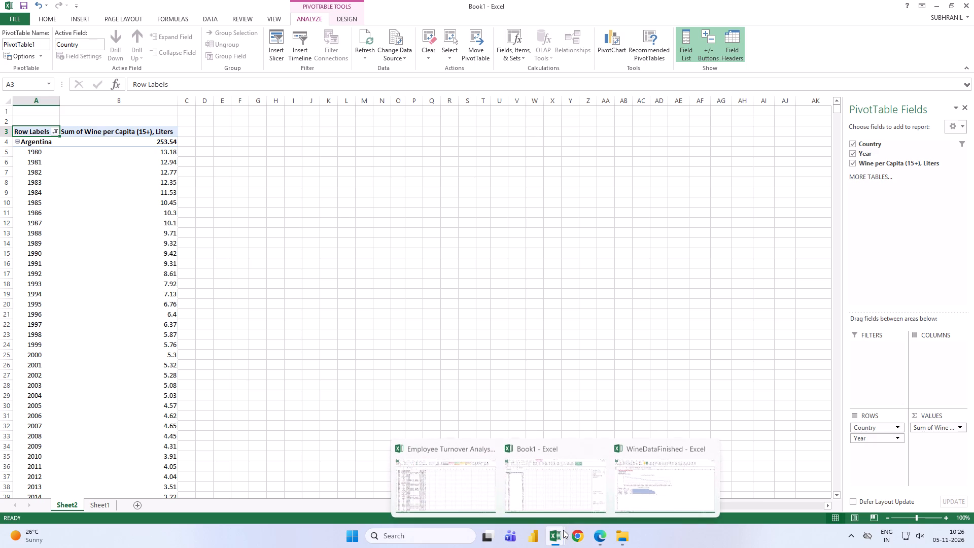
Switch to the WineDataFinished workbook to consult its Dashboard sheet.
left_click(622, 492)
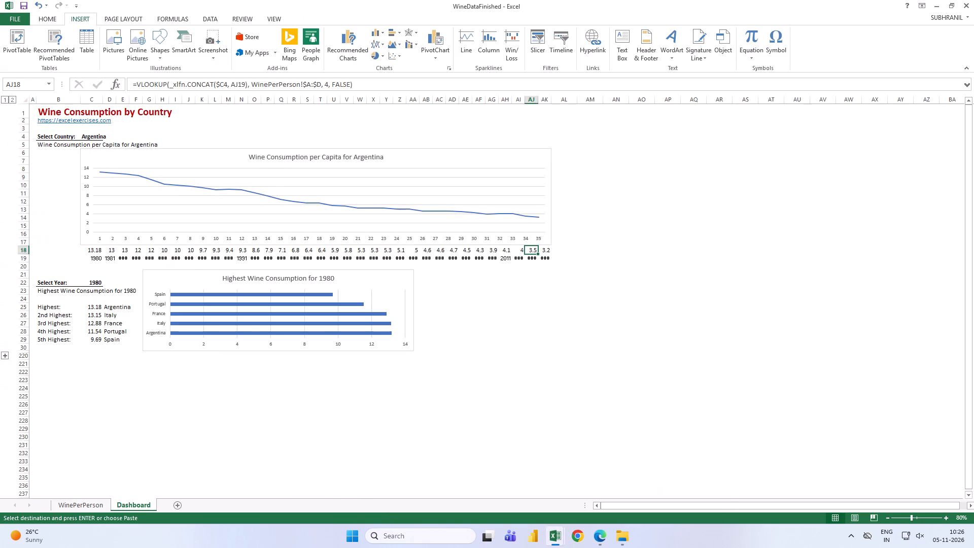
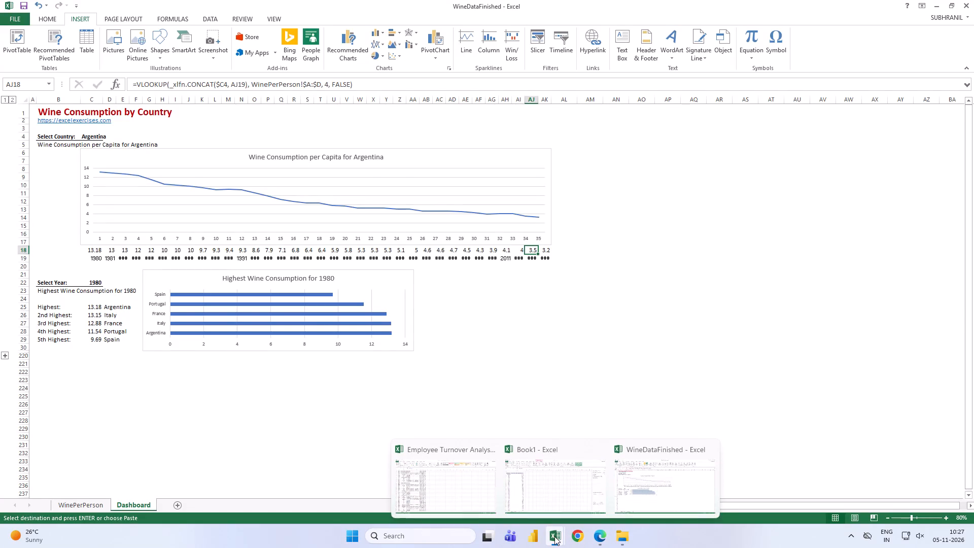
Return to the Book1 workbook and look through Argentina's yearly wine per capita rows in the PivotTable.
left_click(547, 499)
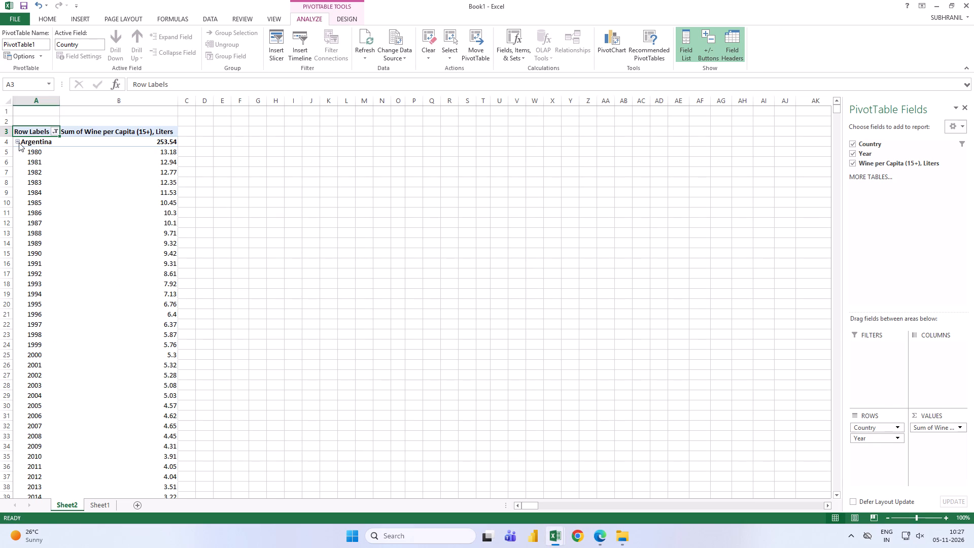
scroll(54, 255, "down", 4)
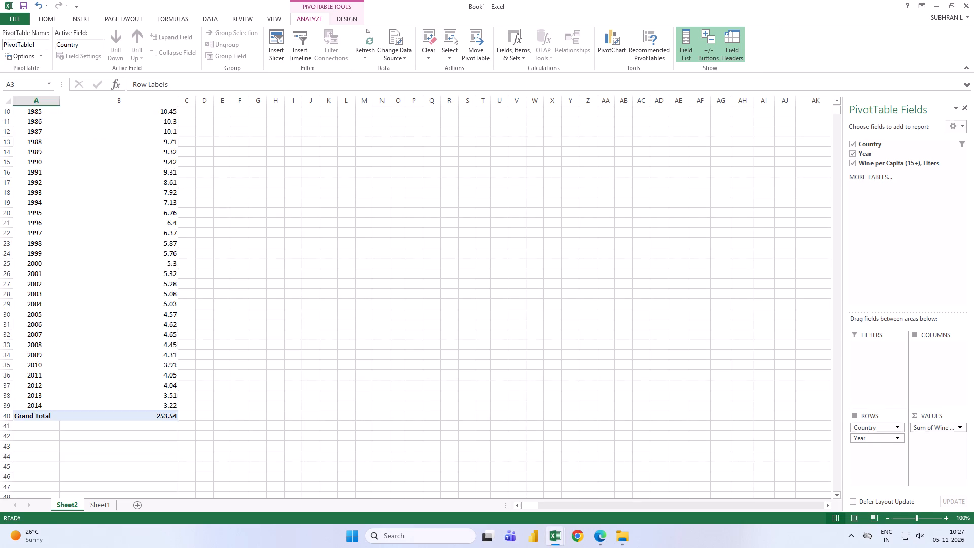
scroll(54, 255, "down", 2)
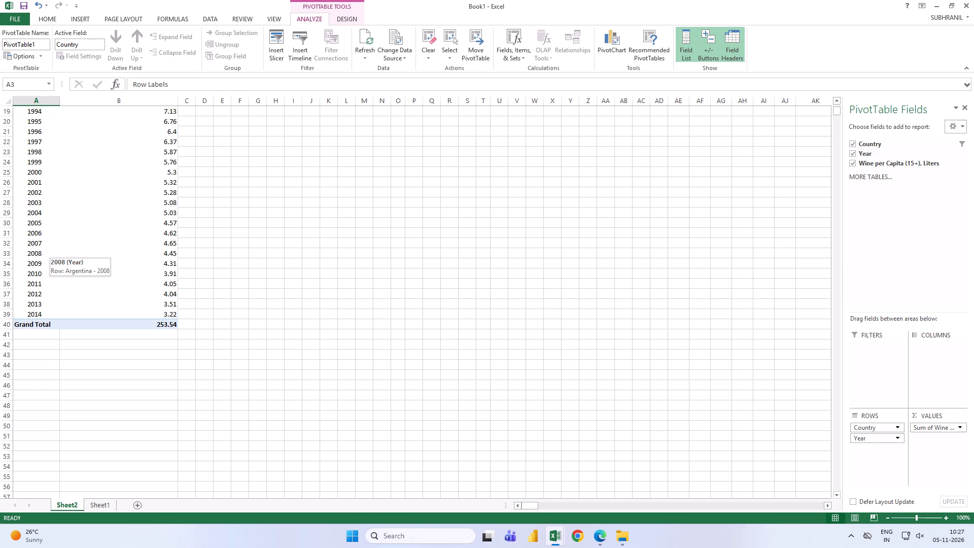
scroll(54, 255, "up", 5)
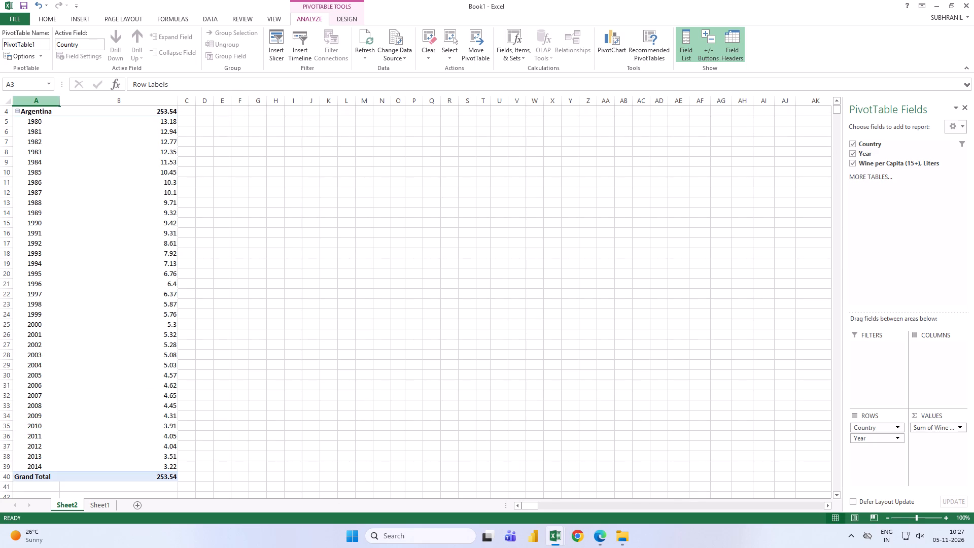
Select the whole PivotTable, from its header row through Grand Total, and insert a basic Line chart from it.
left_click_drag(31, 106, 89, 120)
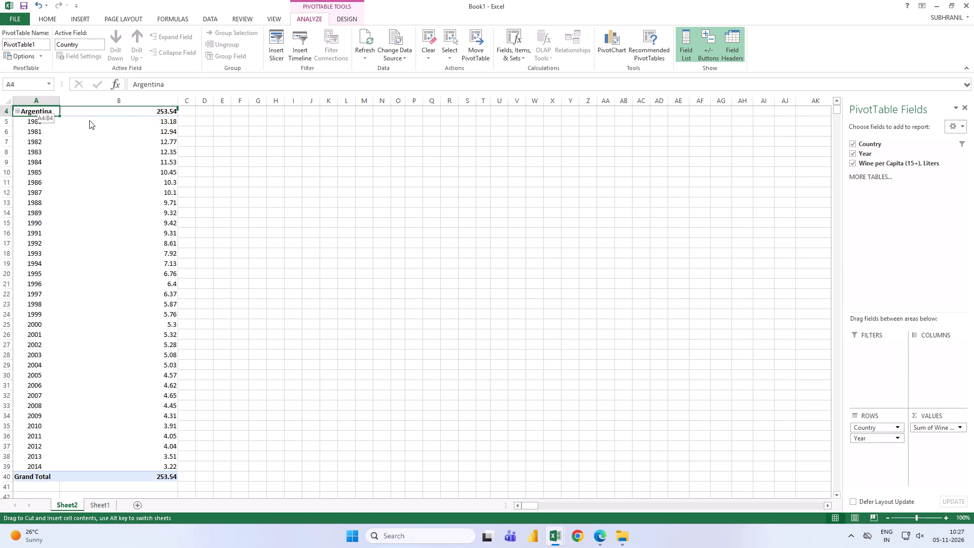
left_click_drag(89, 120, 128, 116)
scroll(187, 168, "up", 4)
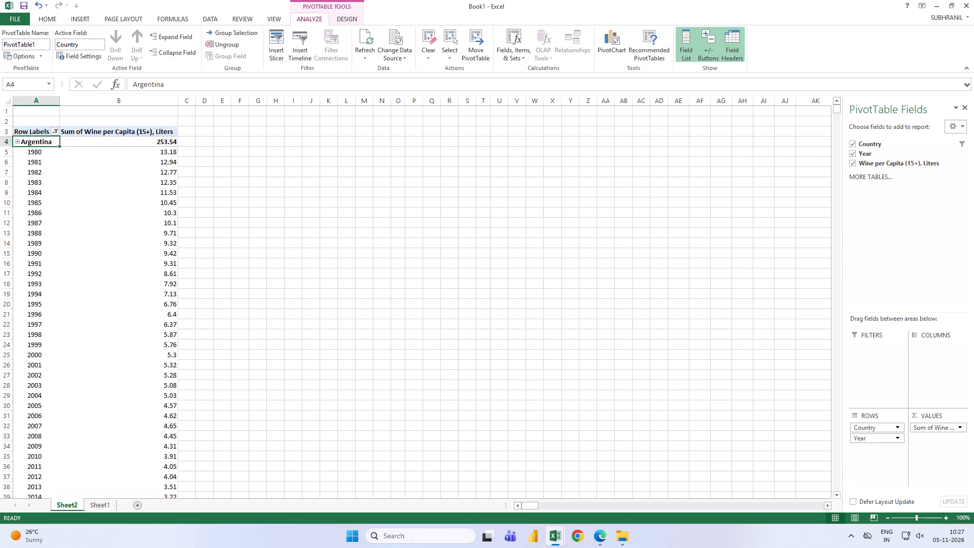
left_click_drag(29, 129, 99, 139)
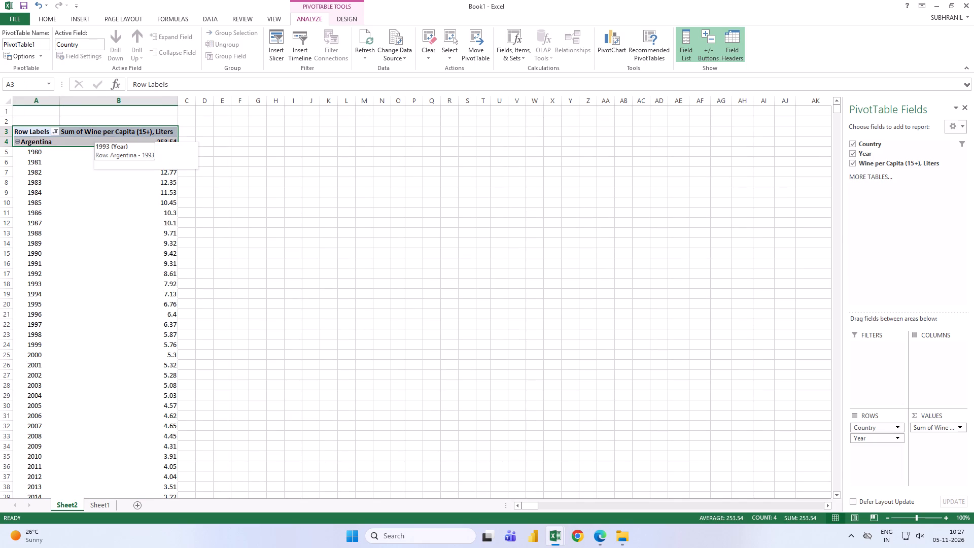
key("ctrl+shift+Down")
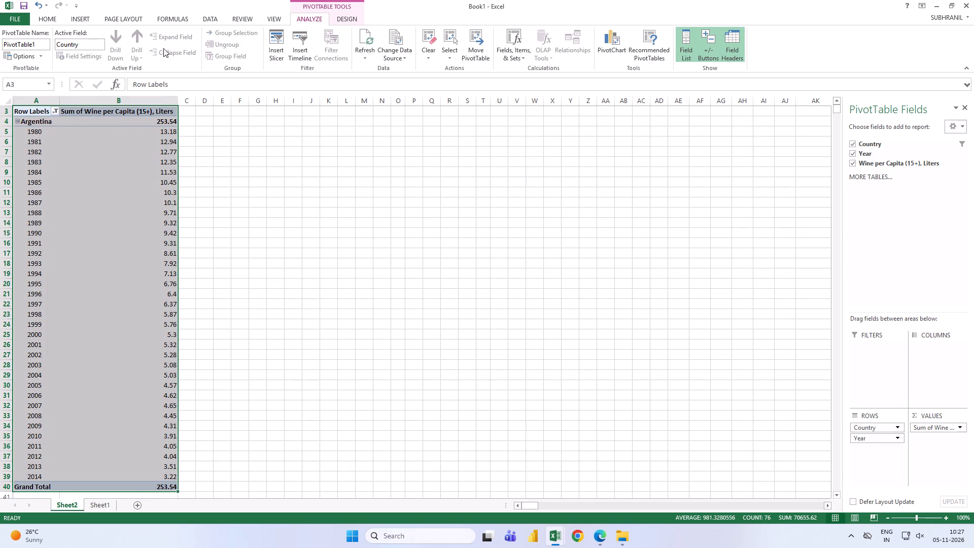
left_click(75, 18)
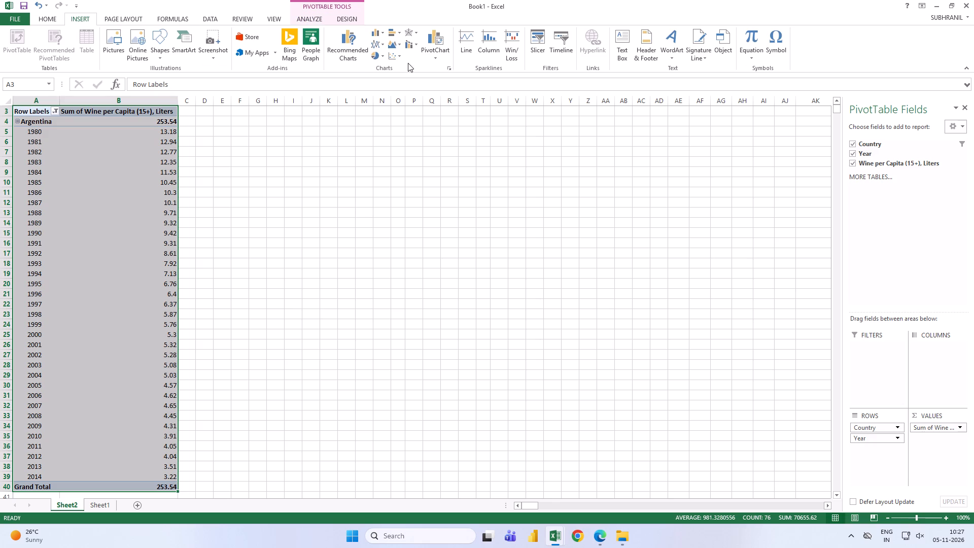
left_click(354, 47)
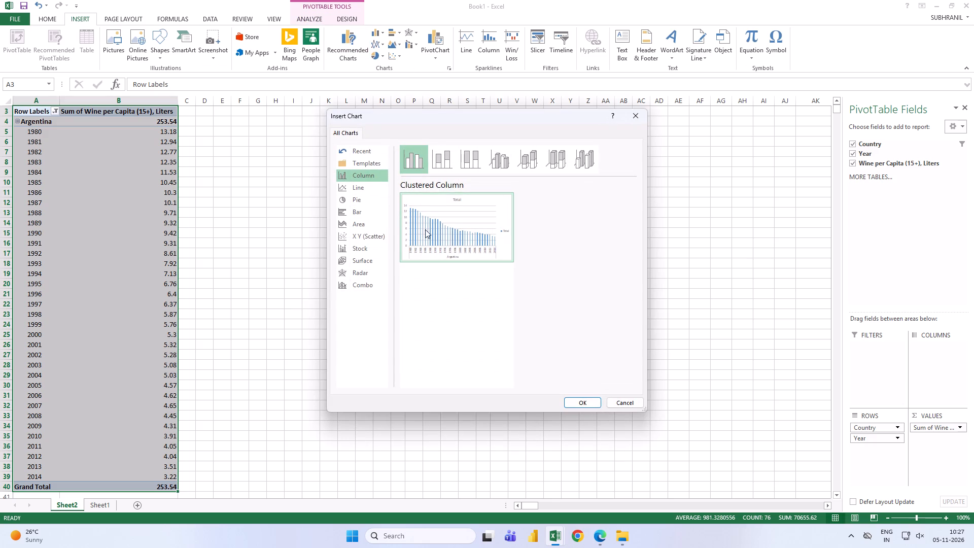
left_click(369, 183)
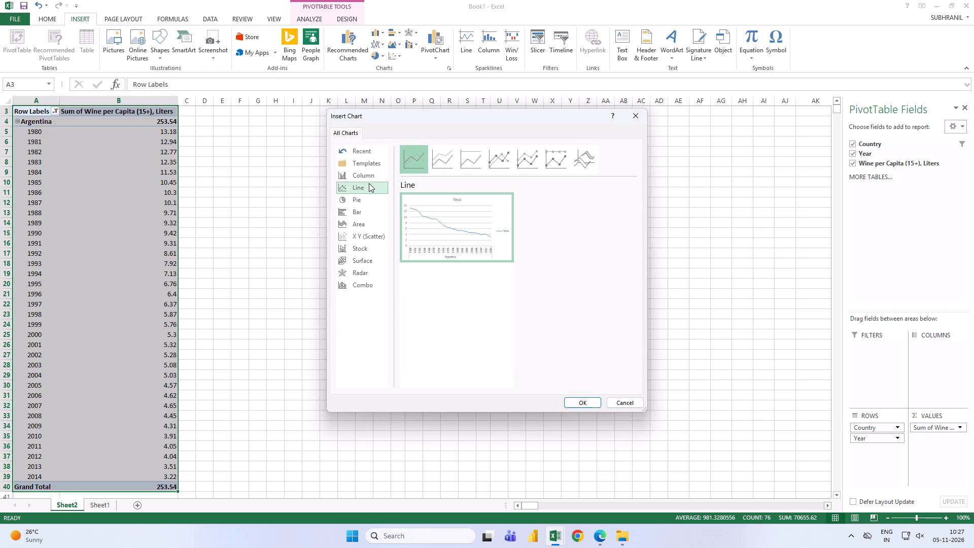
left_click(430, 218)
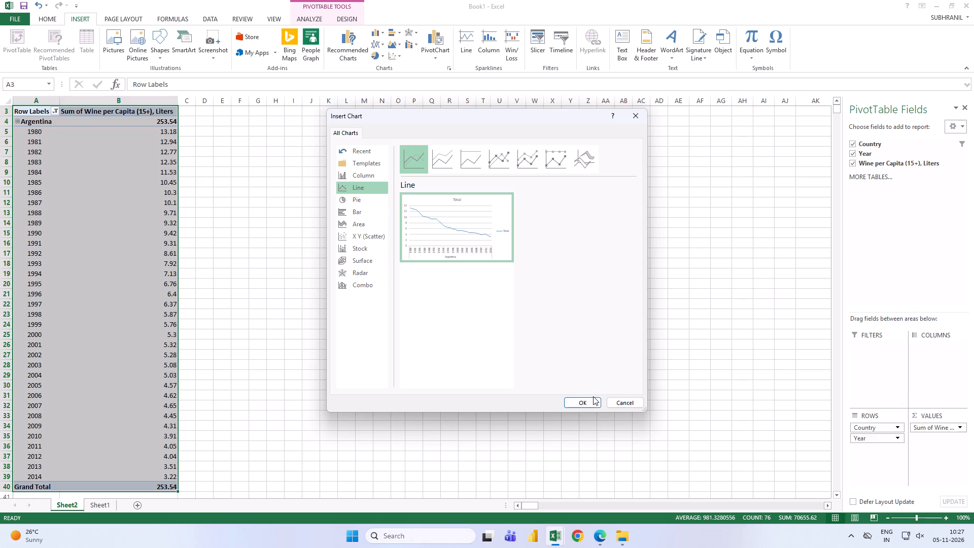
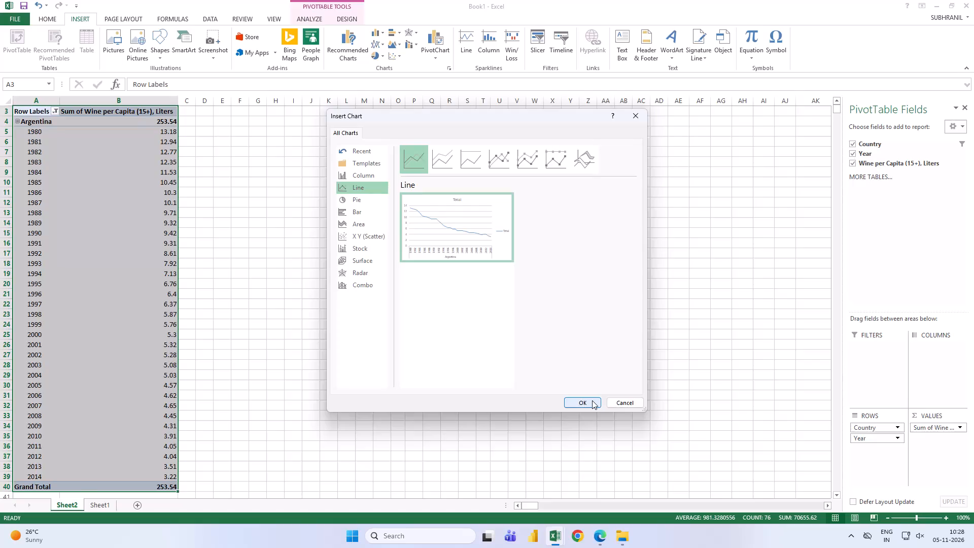
Create the basic Line PivotChart on Sheet2 and widen it until its right edge reaches about column AD.
left_click(592, 400)
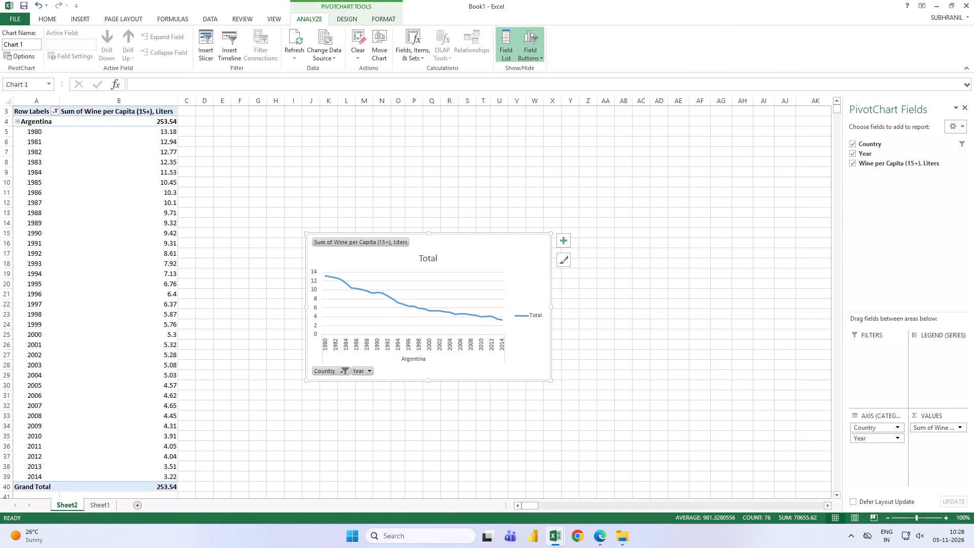
left_click_drag(551, 308, 655, 308)
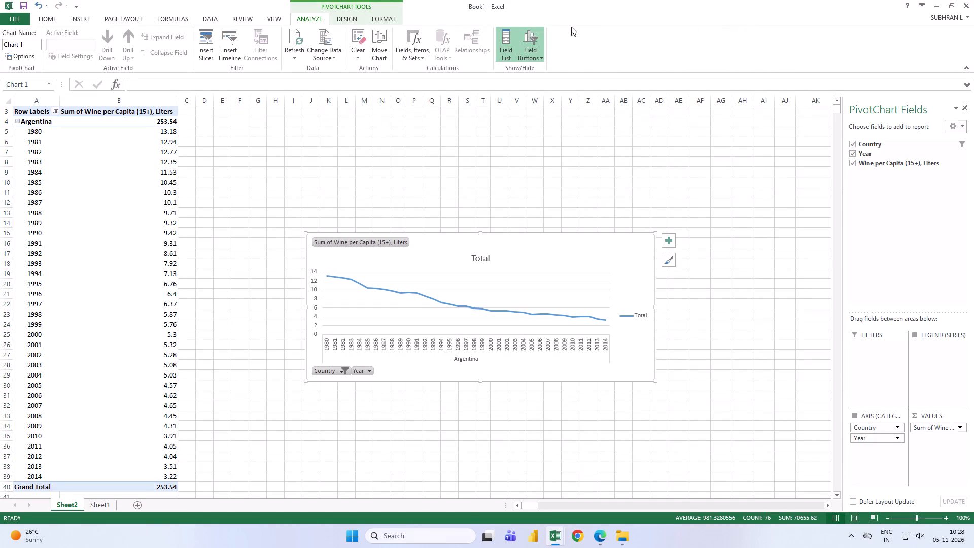
Hide all field buttons on the PivotChart.
left_click(541, 52)
left_click(545, 119)
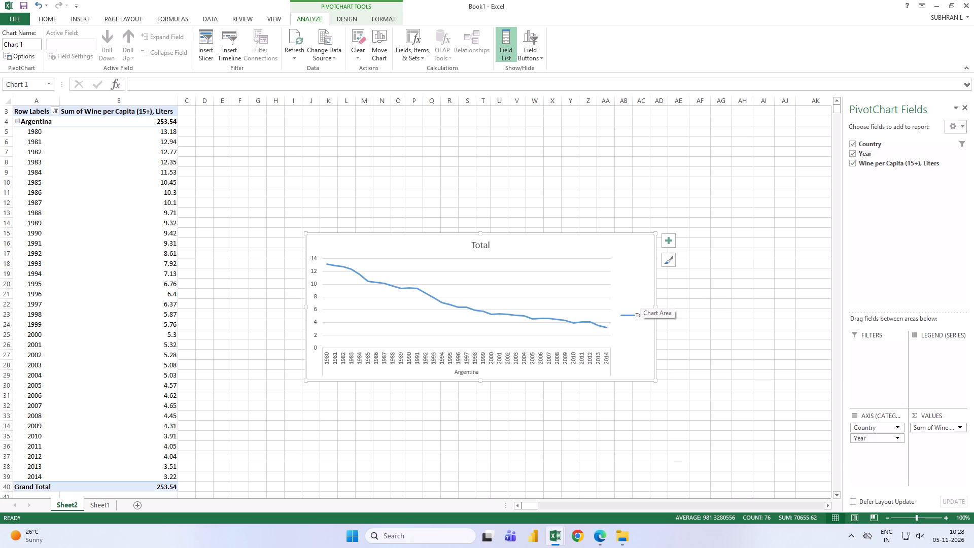
Add a data table with legend keys below the line chart and bring up its formatting options.
left_click(668, 241)
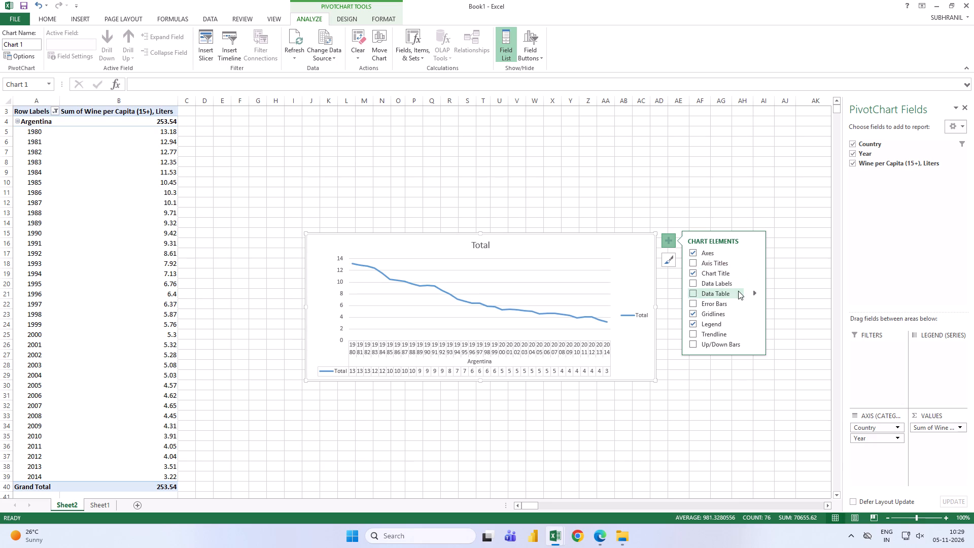
left_click(753, 292)
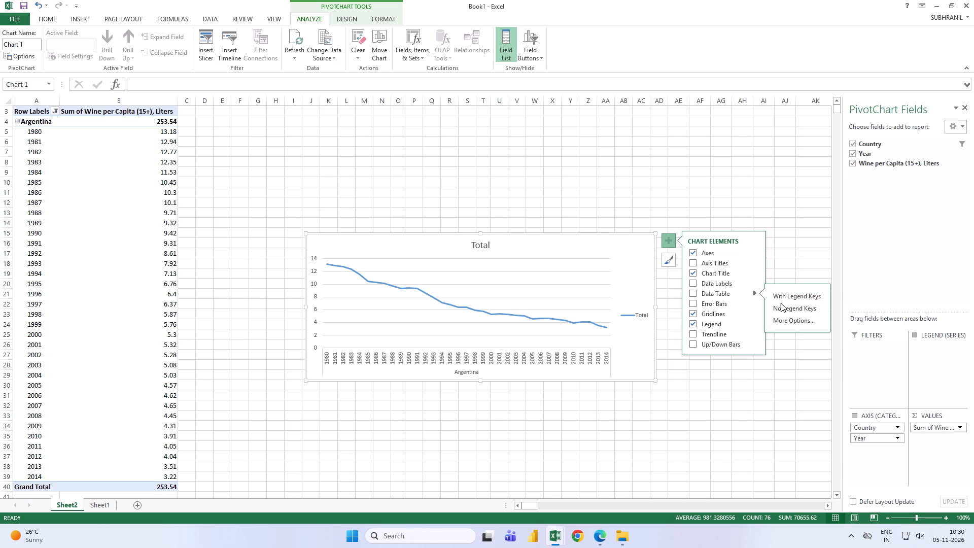
left_click(786, 317)
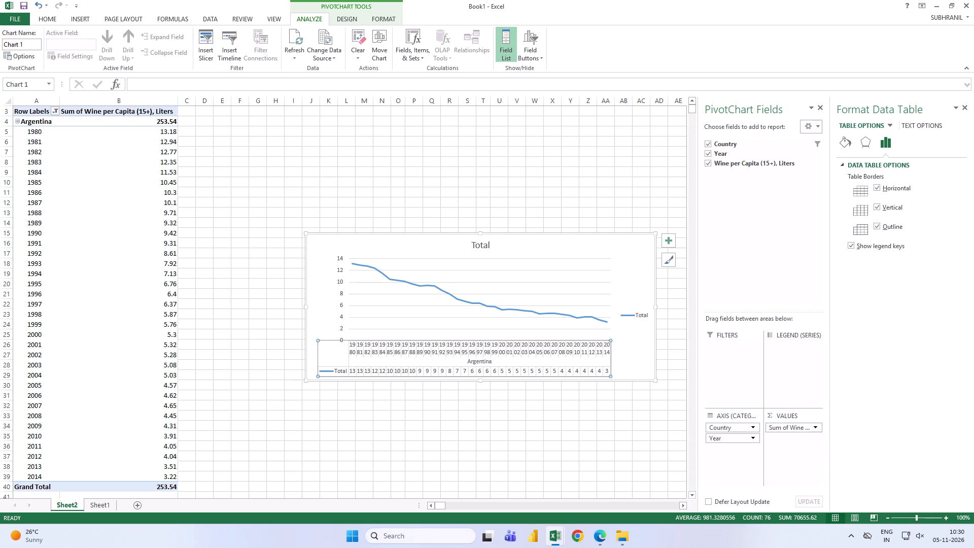
left_click_drag(319, 340, 329, 342)
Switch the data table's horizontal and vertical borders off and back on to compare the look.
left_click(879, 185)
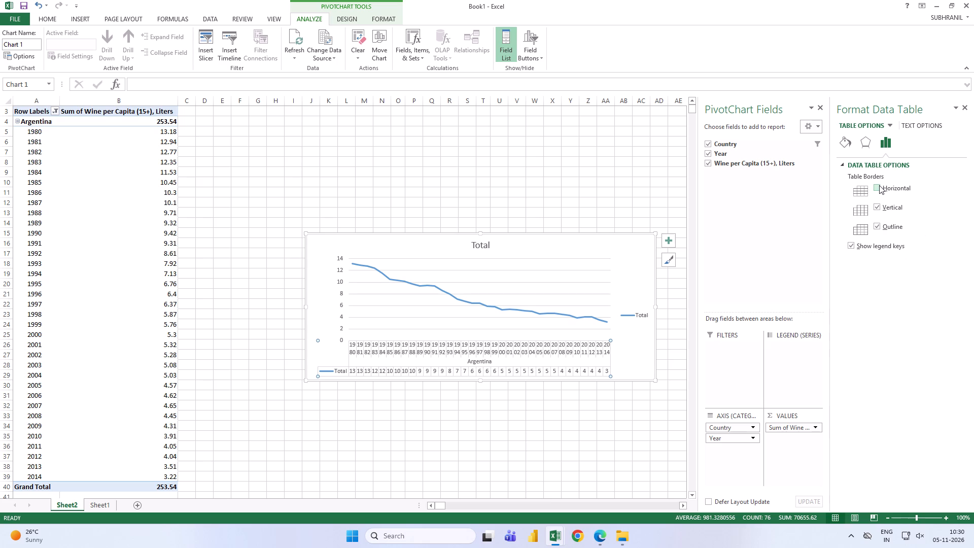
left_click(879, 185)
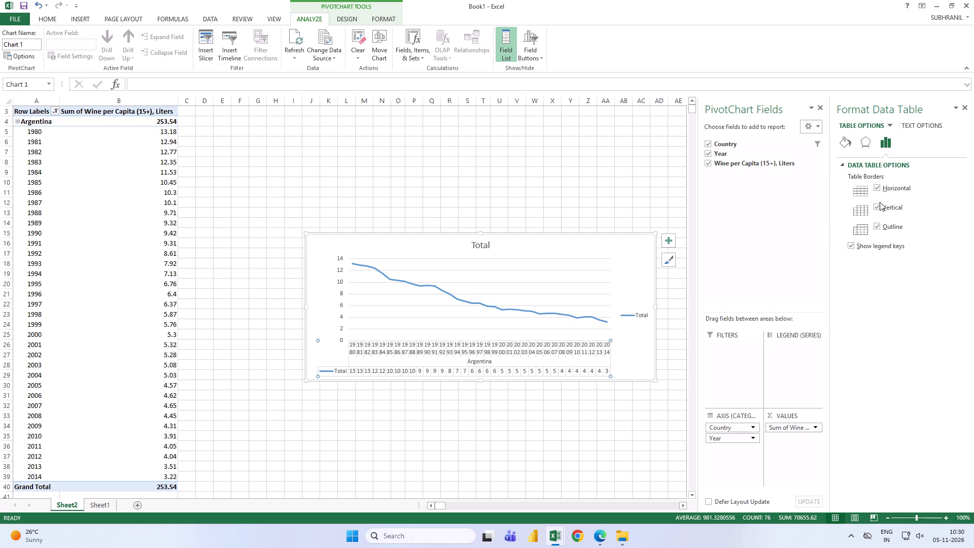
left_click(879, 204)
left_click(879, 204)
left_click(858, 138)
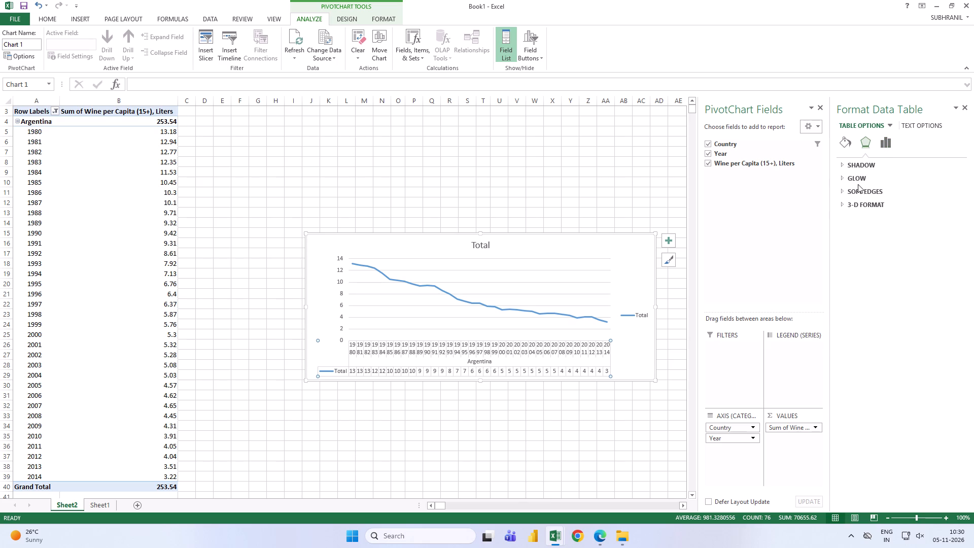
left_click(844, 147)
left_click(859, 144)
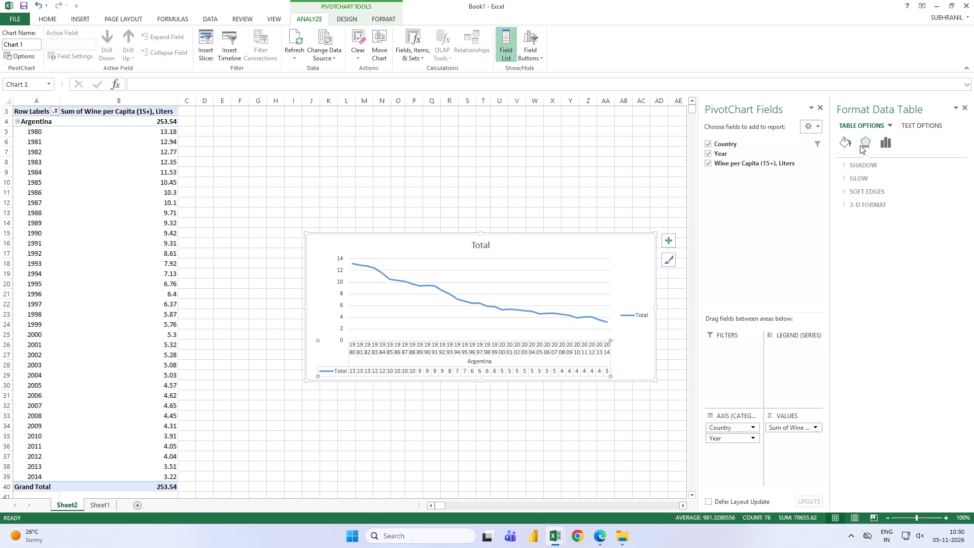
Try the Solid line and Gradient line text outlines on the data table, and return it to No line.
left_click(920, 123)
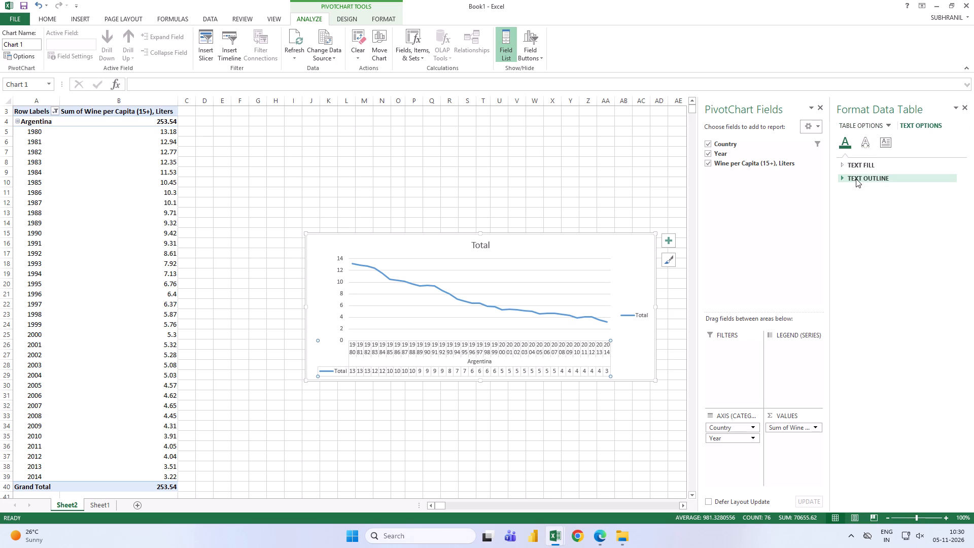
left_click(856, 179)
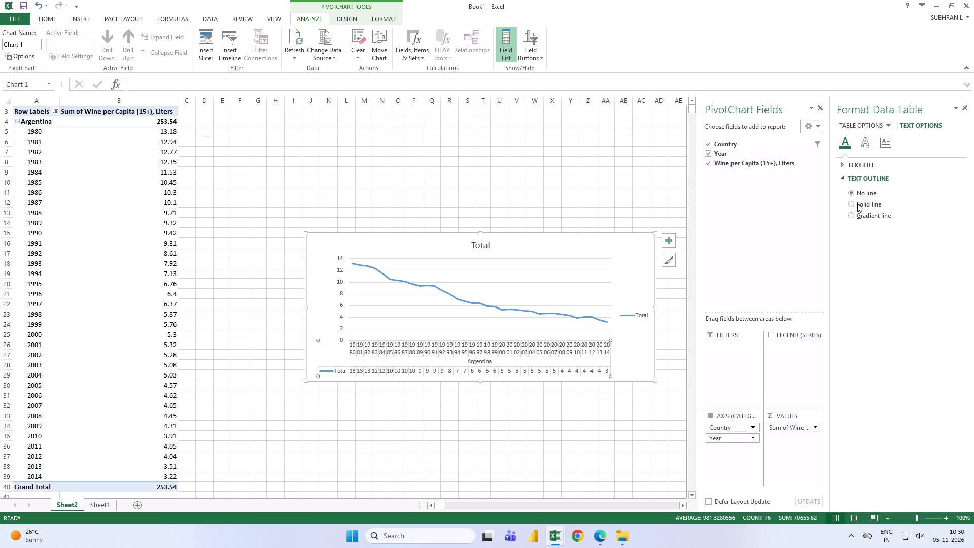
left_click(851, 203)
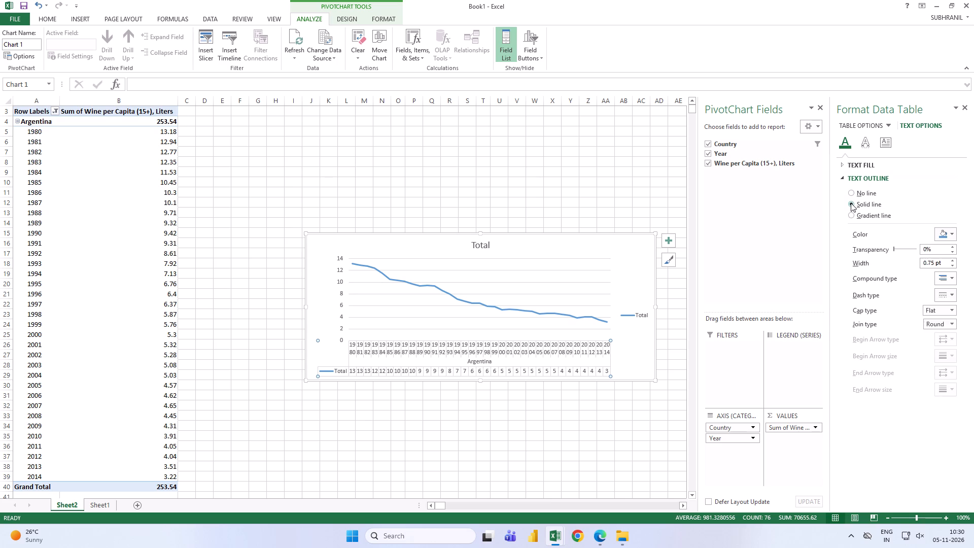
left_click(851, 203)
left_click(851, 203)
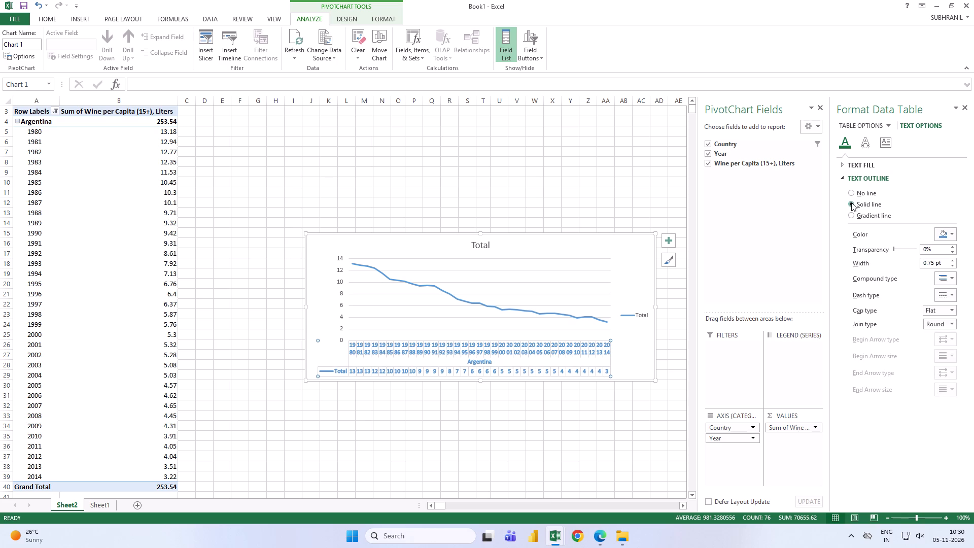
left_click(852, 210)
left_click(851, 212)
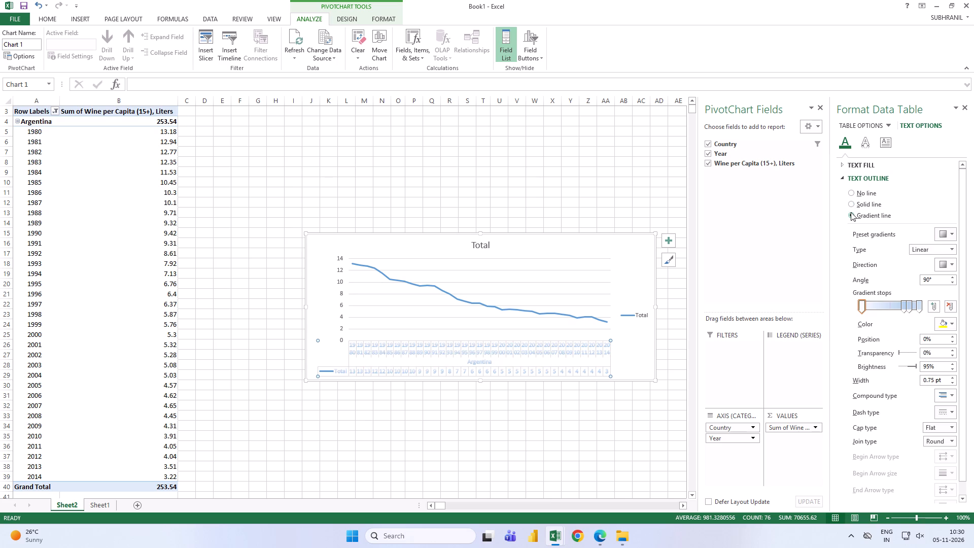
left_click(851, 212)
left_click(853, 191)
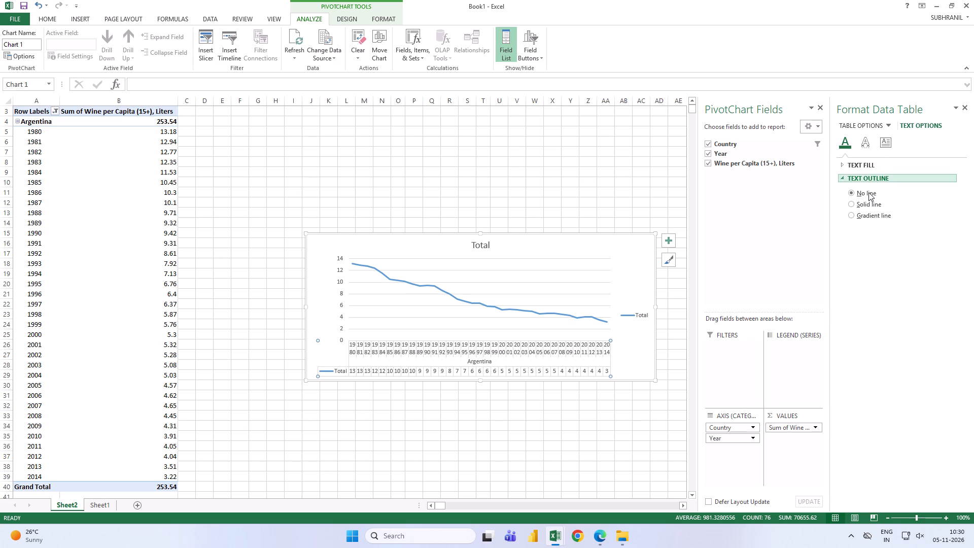
Open the text fill options for the chart's data table.
left_click(860, 169)
left_click(858, 164)
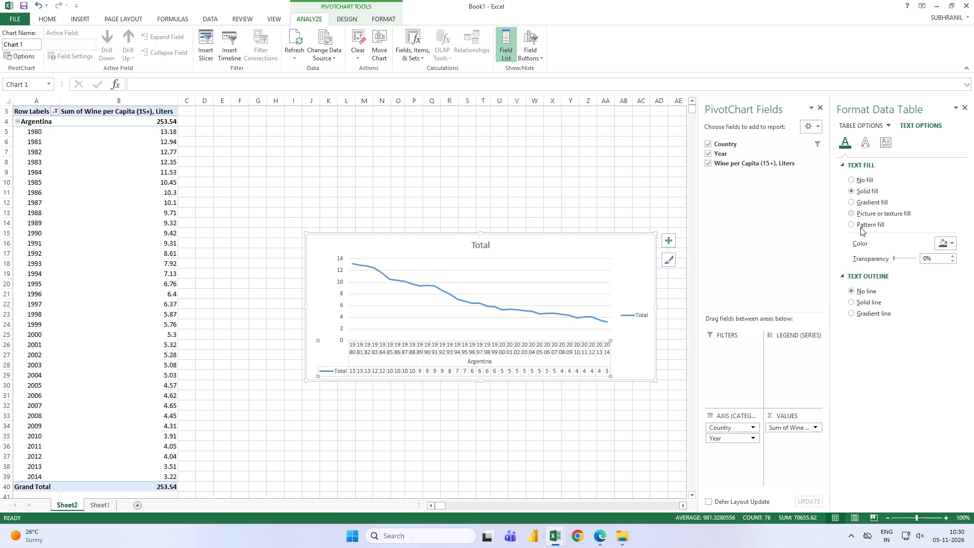
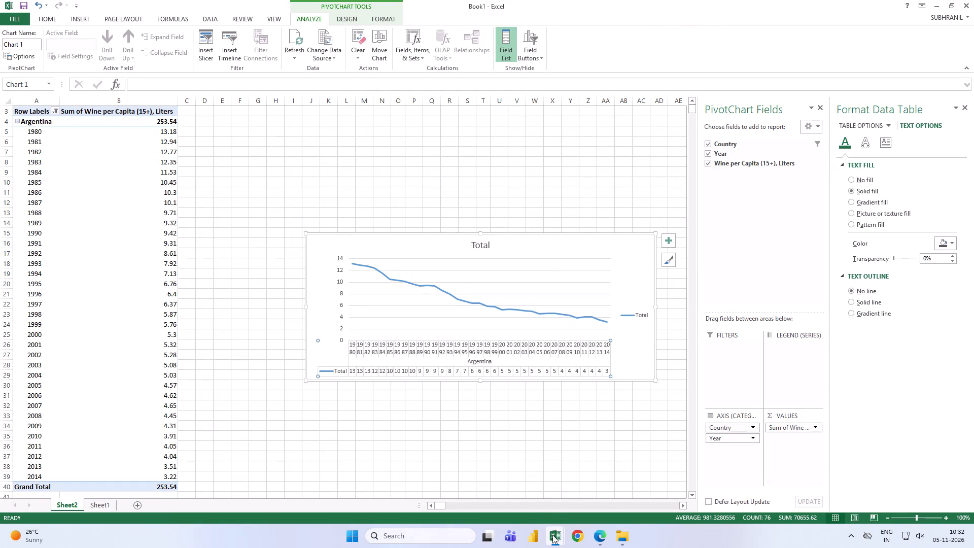
Switch to the WineDataFinished workbook and examine the formulas behind the Dashboard's Highest Wine Consumption title, ranked values and country names.
left_click(629, 490)
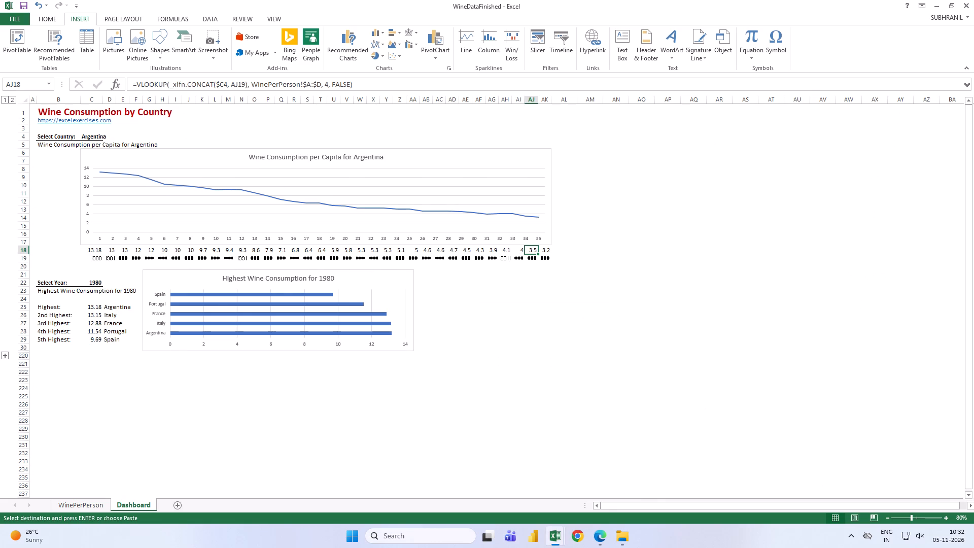
left_click(68, 290)
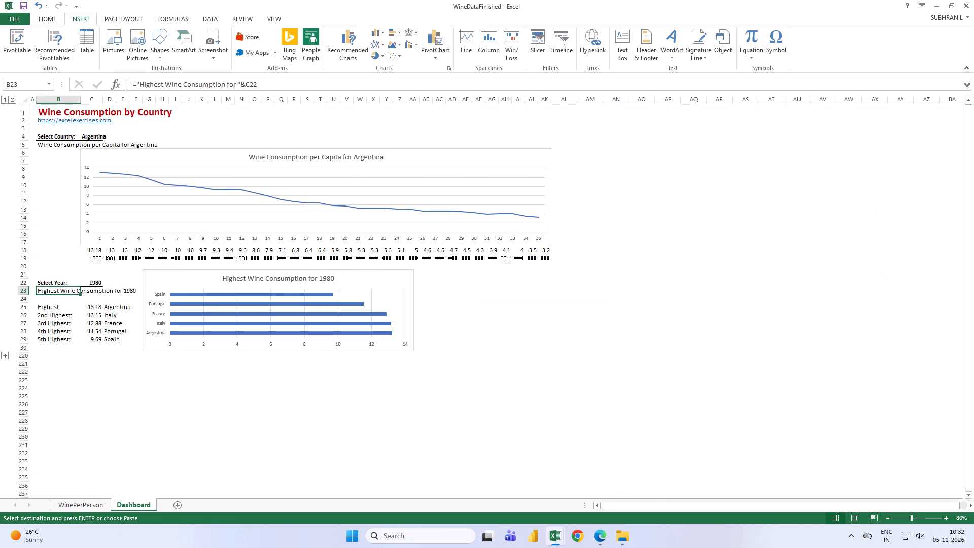
left_click(84, 291)
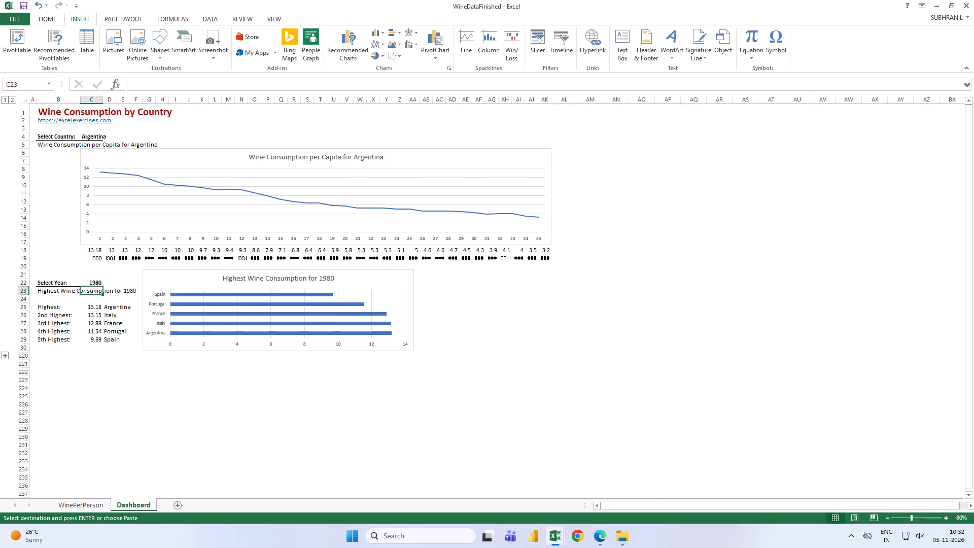
left_click(64, 311)
left_click(64, 316)
left_click(97, 309)
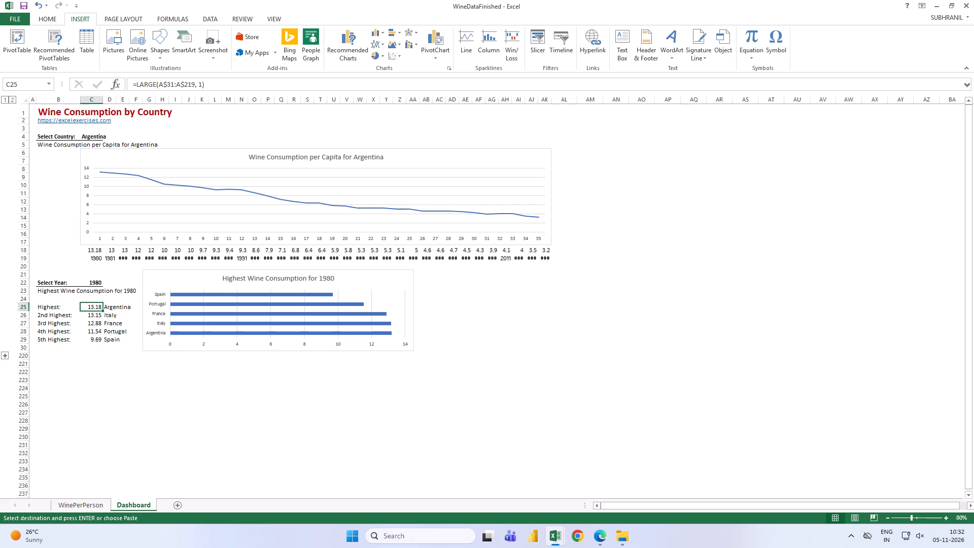
left_click(98, 316)
left_click(98, 320)
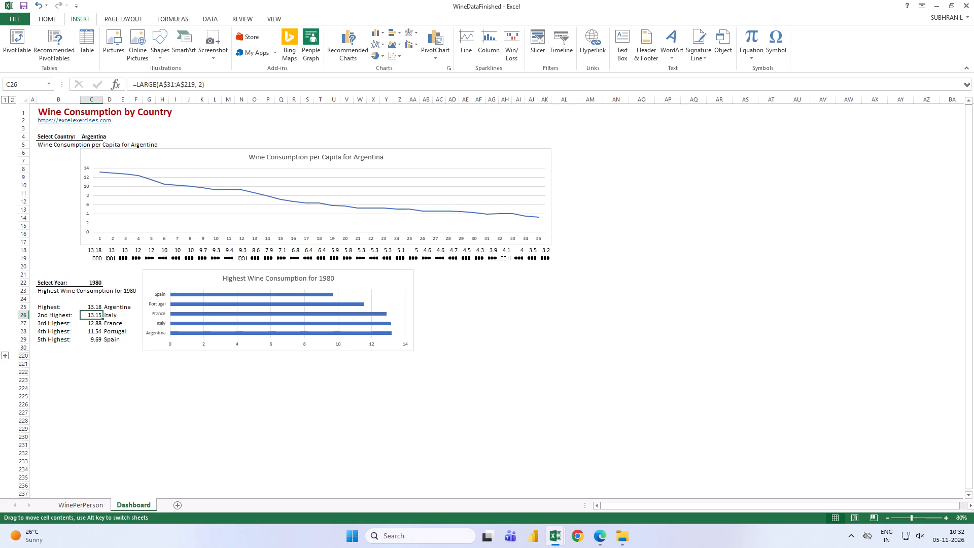
left_click(99, 327)
left_click(100, 331)
left_click(97, 341)
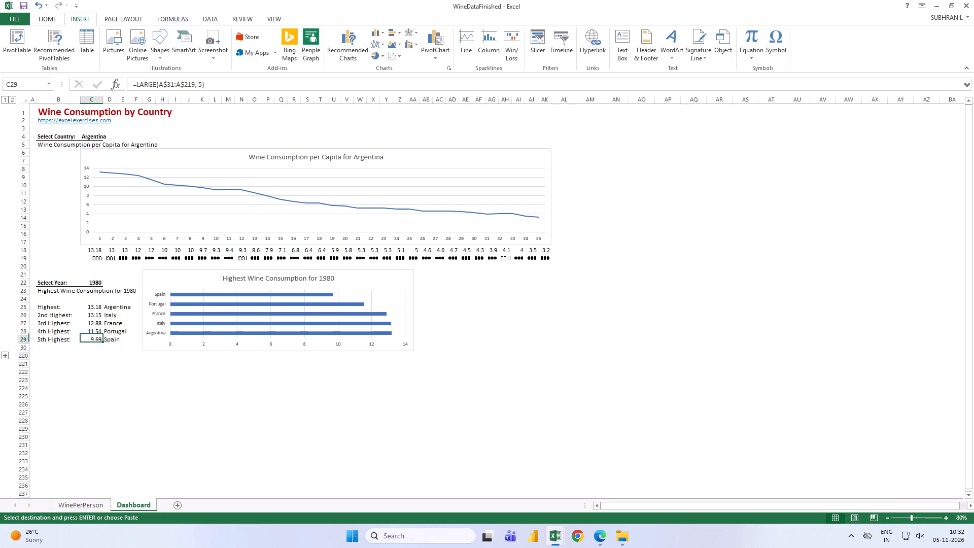
left_click(115, 342)
left_click(117, 336)
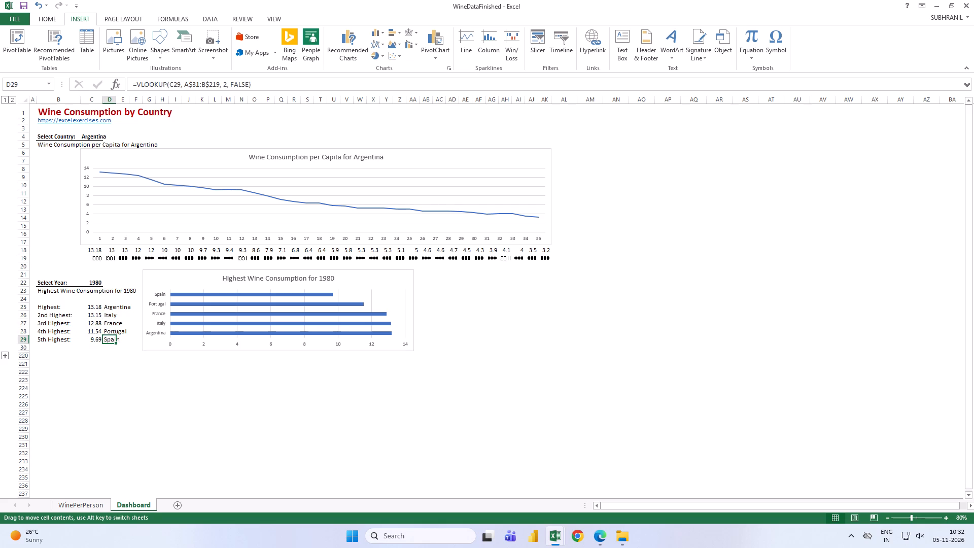
left_click(116, 332)
left_click(103, 329)
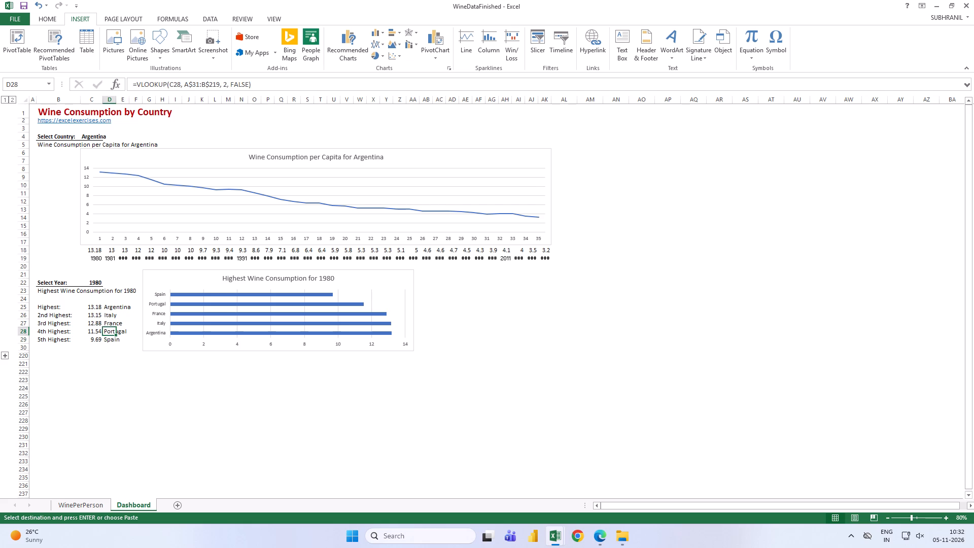
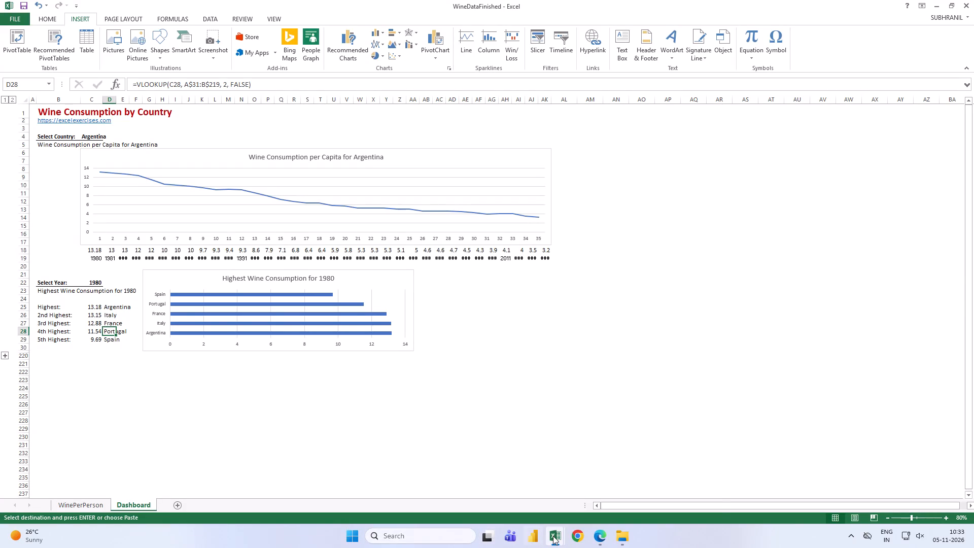
Switch back to the Book1 workbook containing Argentina's PivotTable and line chart.
left_click(547, 504)
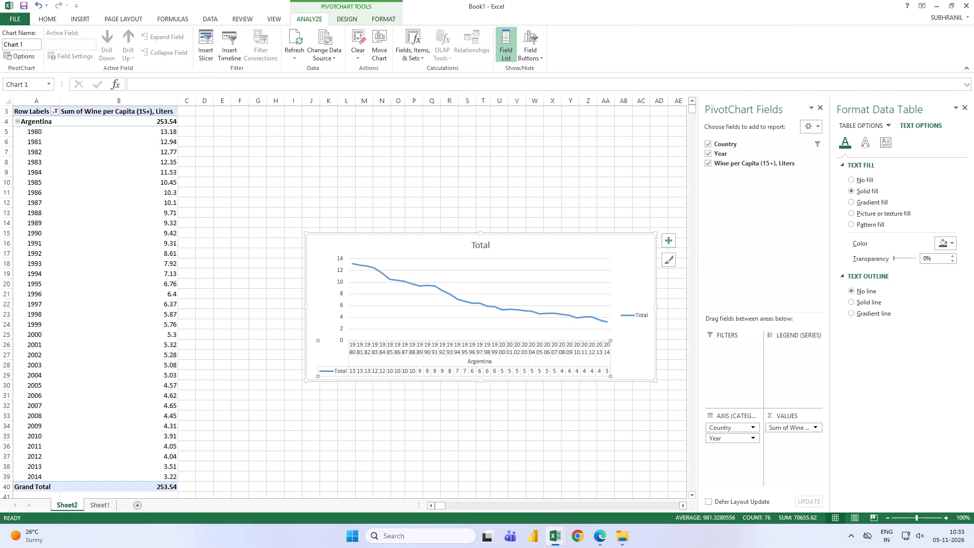
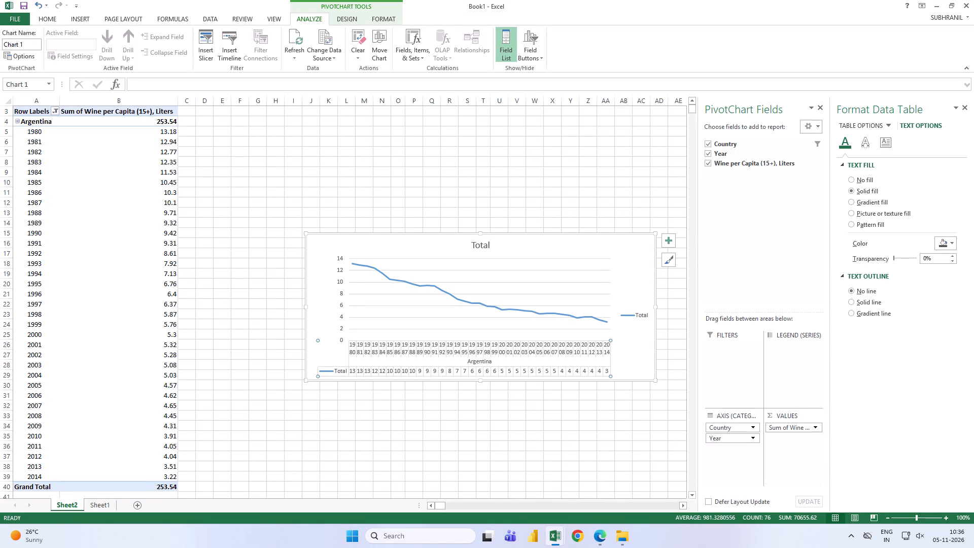
Move Argentina's line chart up beside the top of the PivotTable, starting at about cell E2, and dismiss the chart formatting options.
left_click_drag(551, 247, 478, 116)
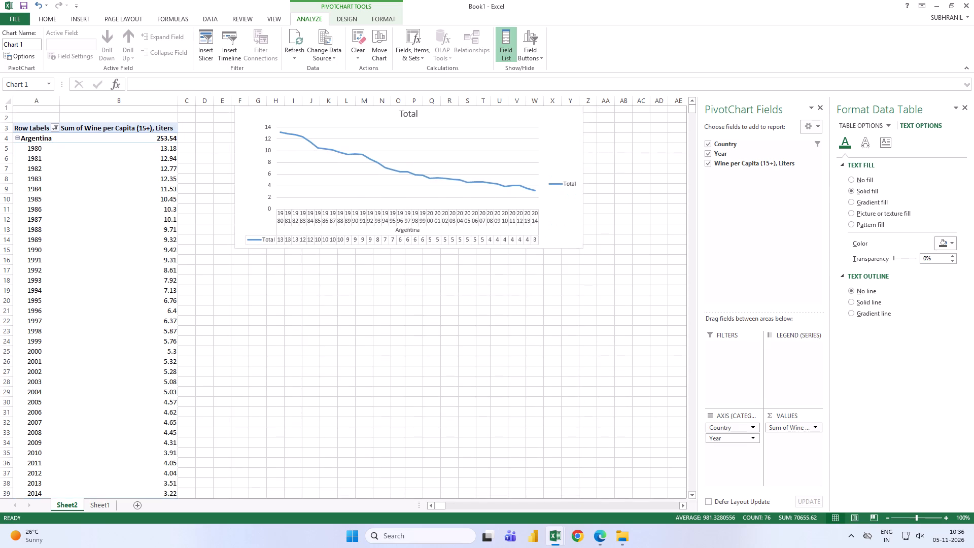
left_click_drag(478, 116, 460, 133)
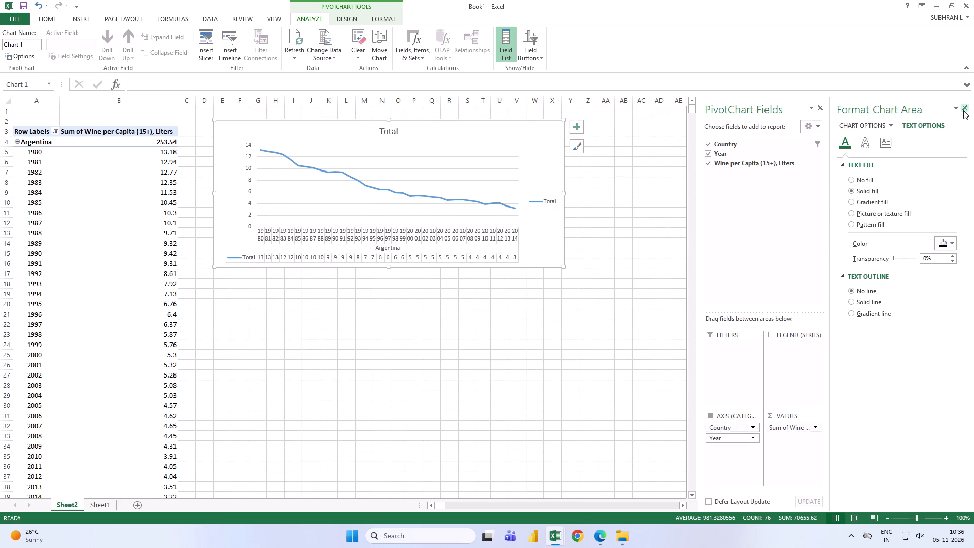
left_click(963, 110)
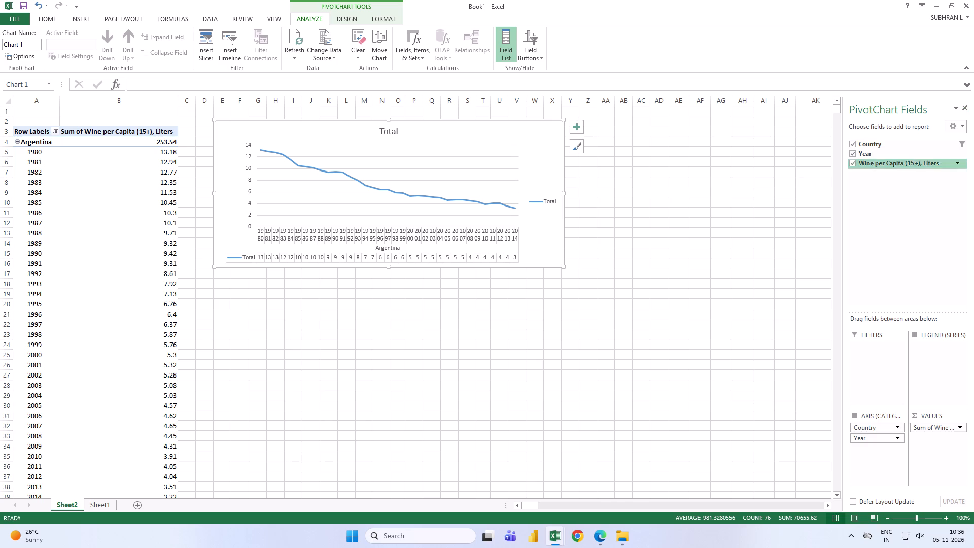
Insert a second PivotTable from the Sheet1 data range A1:C6033, placing it on existing worksheet Sheet2 at cell E22.
left_click_drag(121, 505, 120, 518)
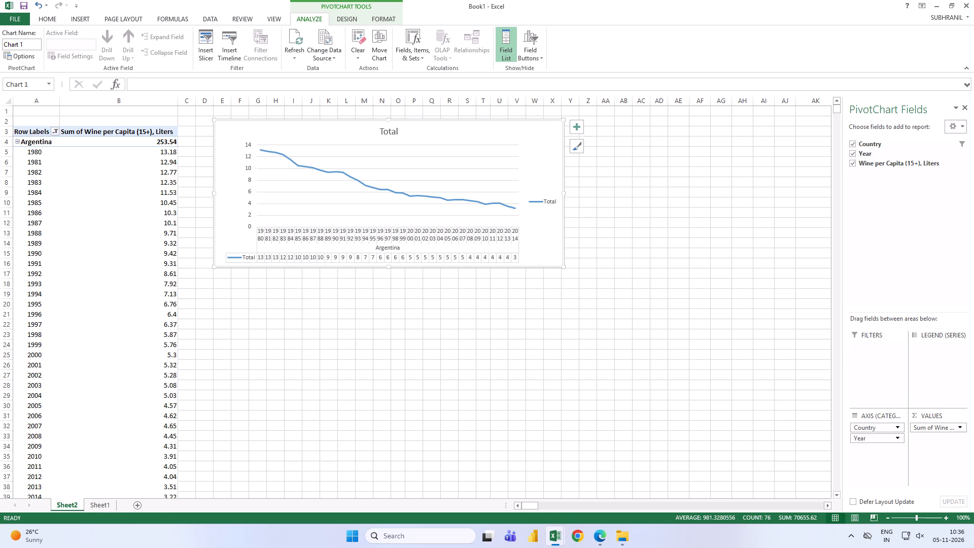
left_click(97, 507)
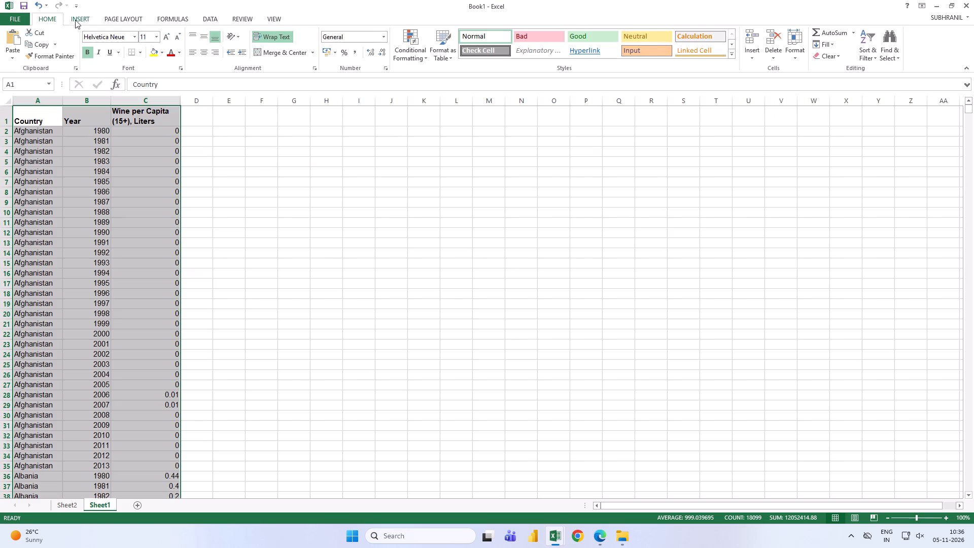
left_click(77, 19)
left_click(15, 38)
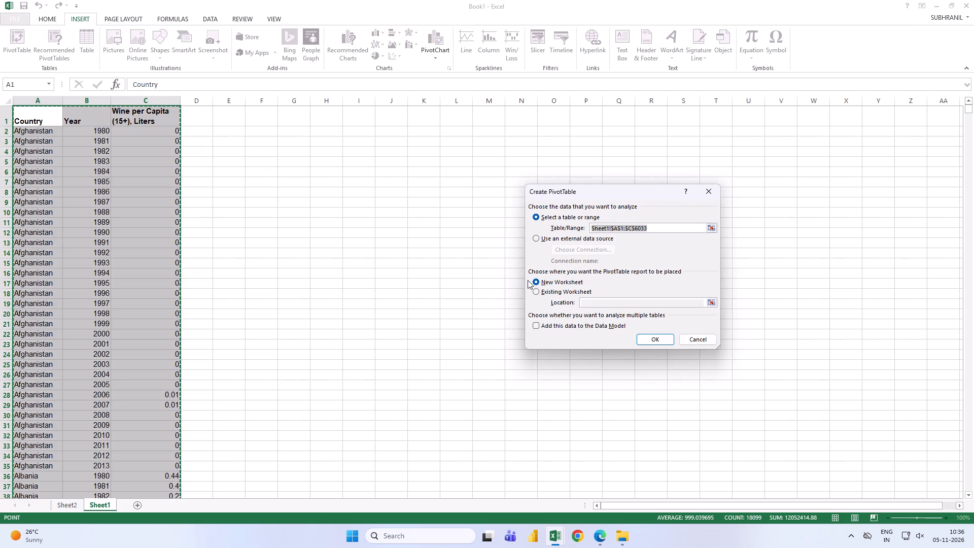
left_click(538, 290)
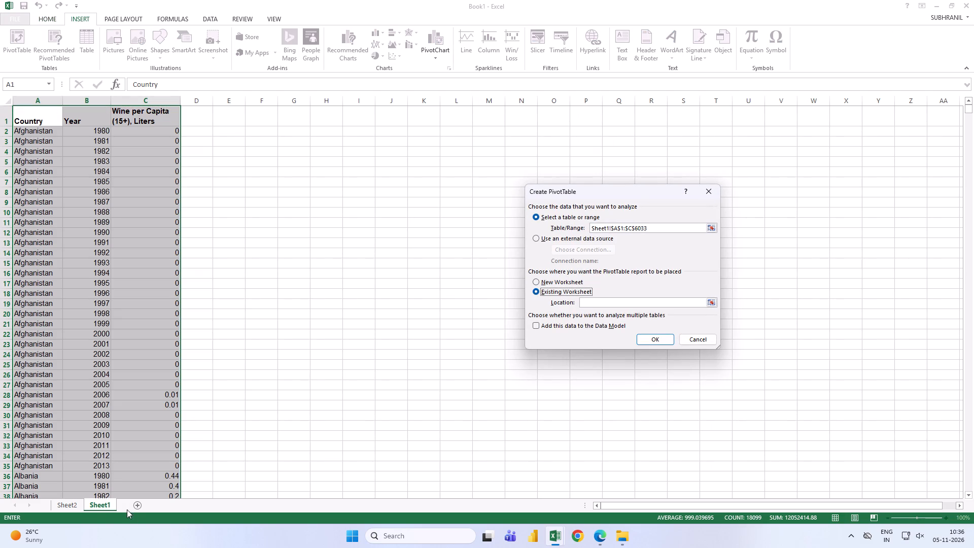
left_click(74, 502)
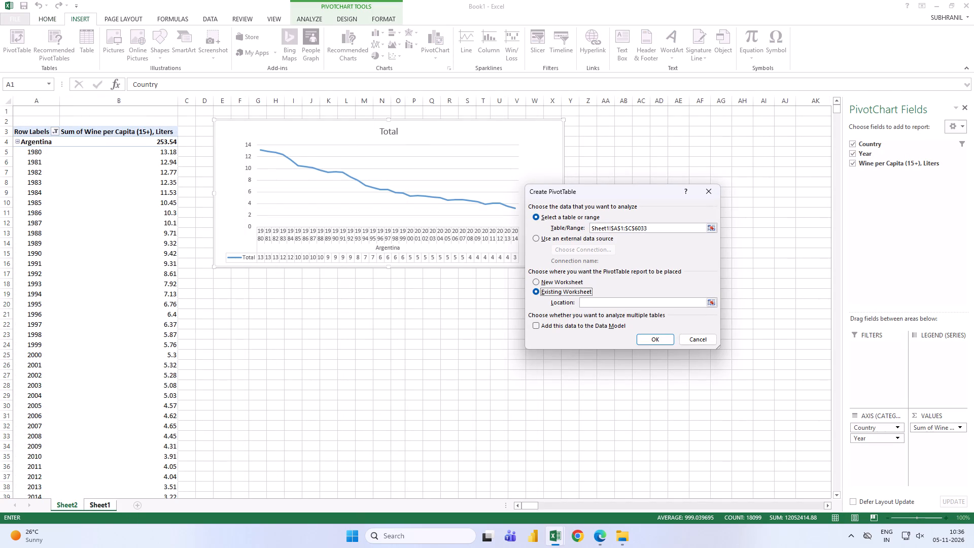
left_click(217, 325)
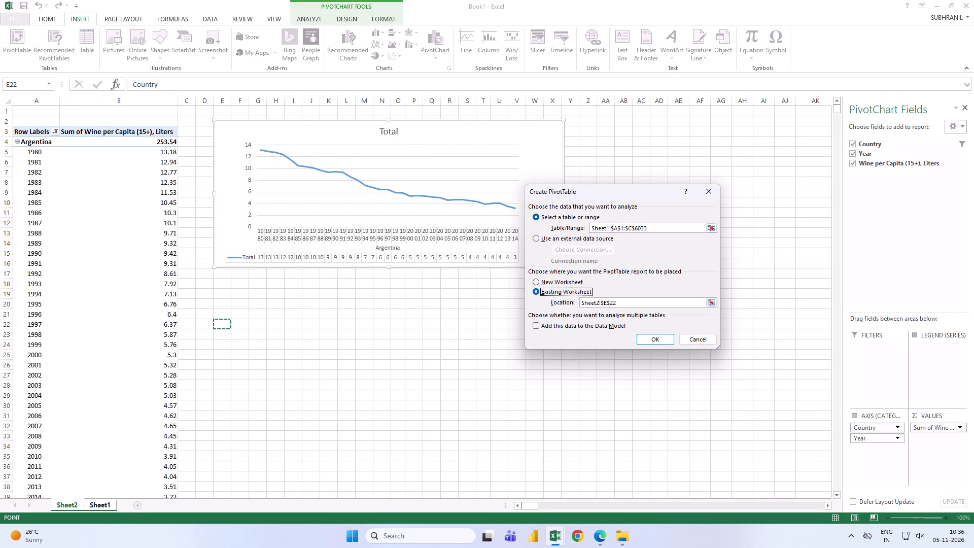
left_click(650, 336)
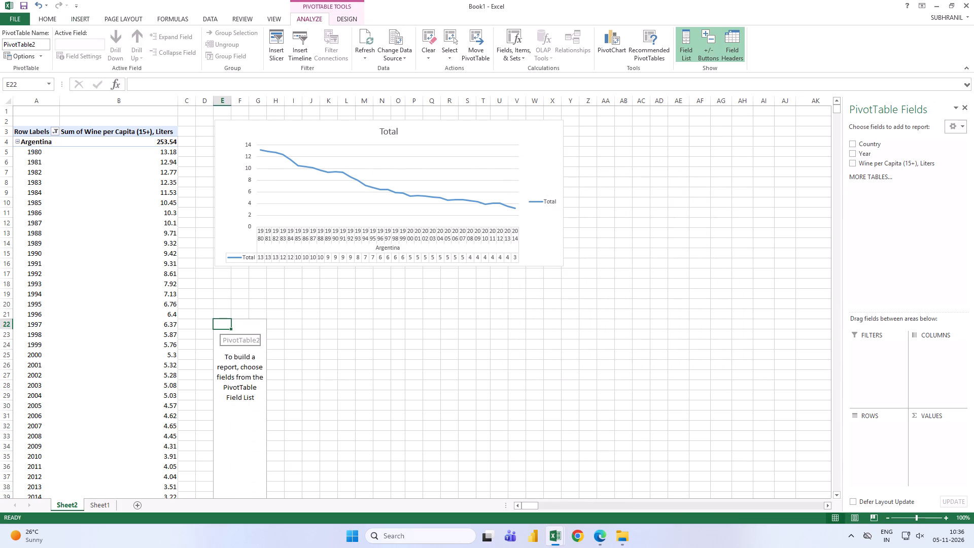
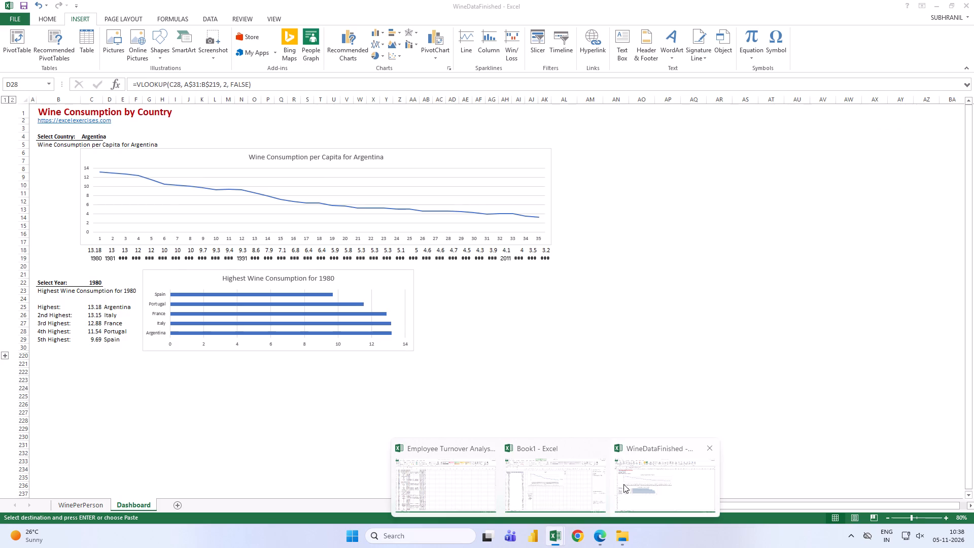
Switch to WineDataFinished and examine the year selector, heading and top-five ranking labels on its Dashboard sheet.
left_click(559, 479)
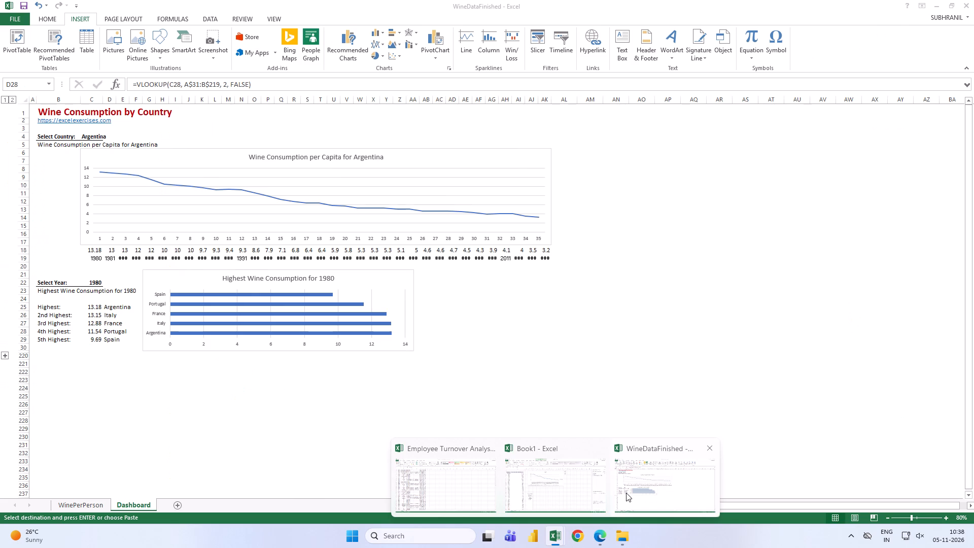
left_click(626, 493)
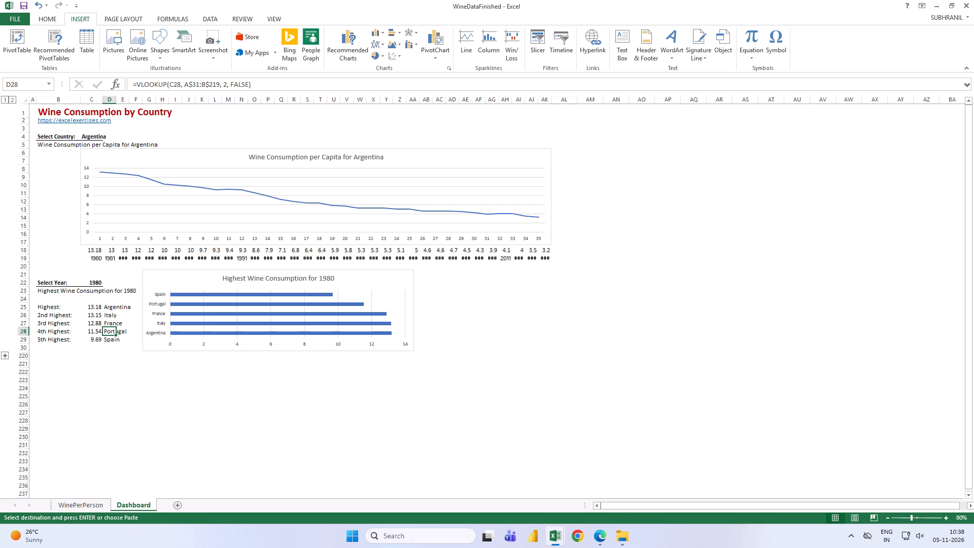
left_click(69, 306)
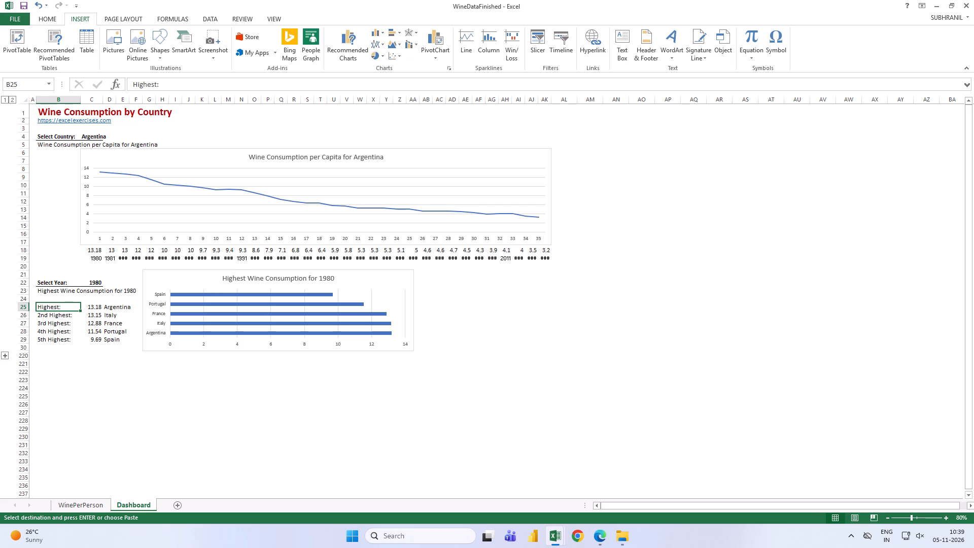
left_click(60, 281)
left_click(94, 281)
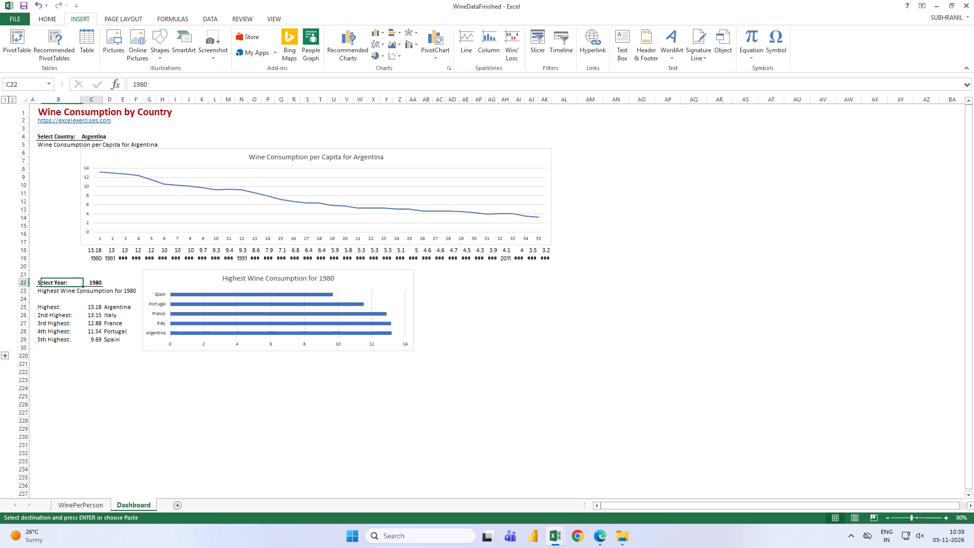
left_click(72, 282)
left_click(72, 289)
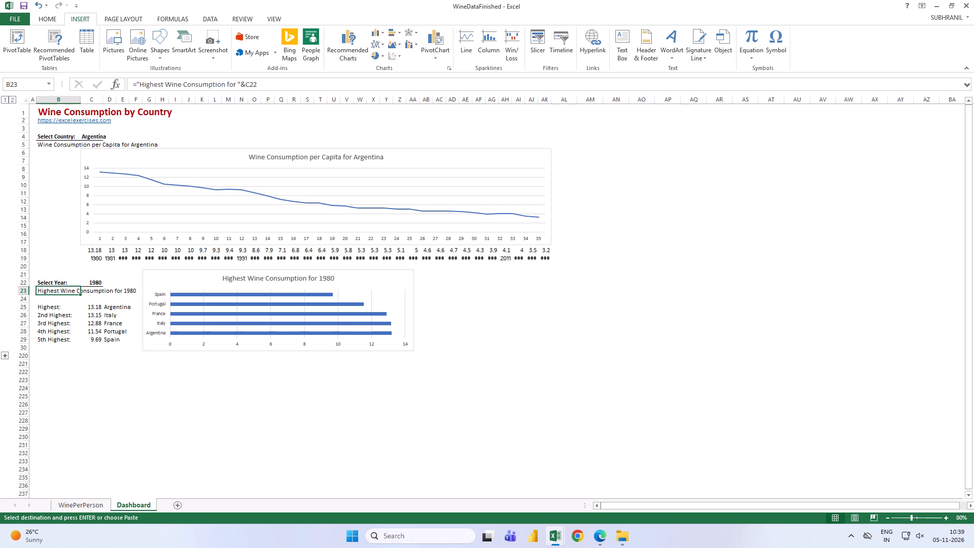
left_click(95, 292)
left_click(112, 291)
left_click(124, 293)
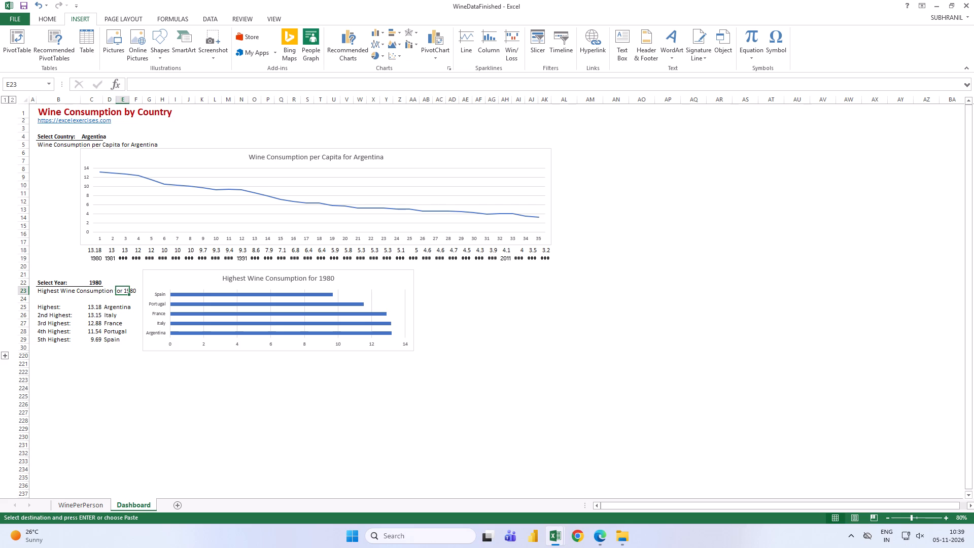
Copy the Highest to 5th Highest labels (B25:B29) from WineDataFinished into Book1's Sheet2 at P20, and autofit column P.
left_click_drag(41, 305, 58, 335)
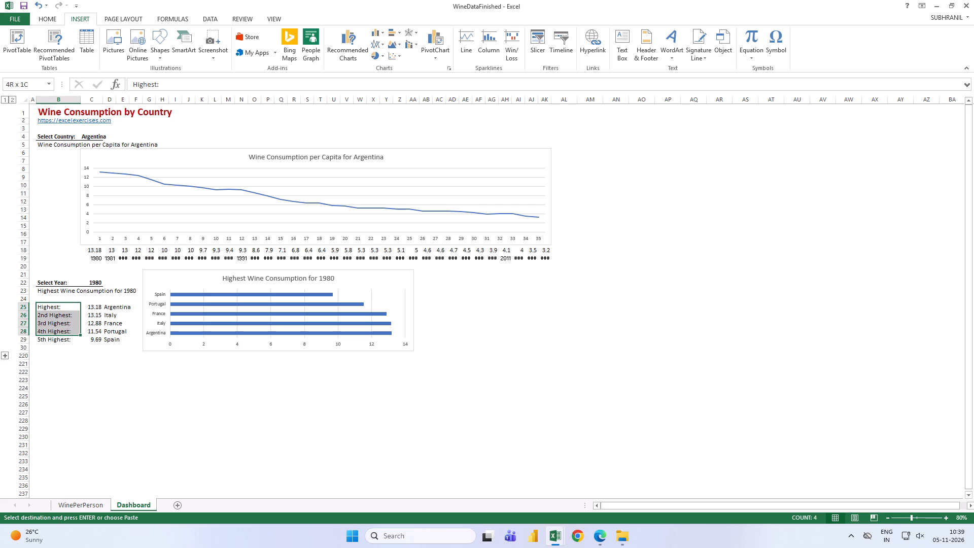
left_click_drag(58, 335, 58, 338)
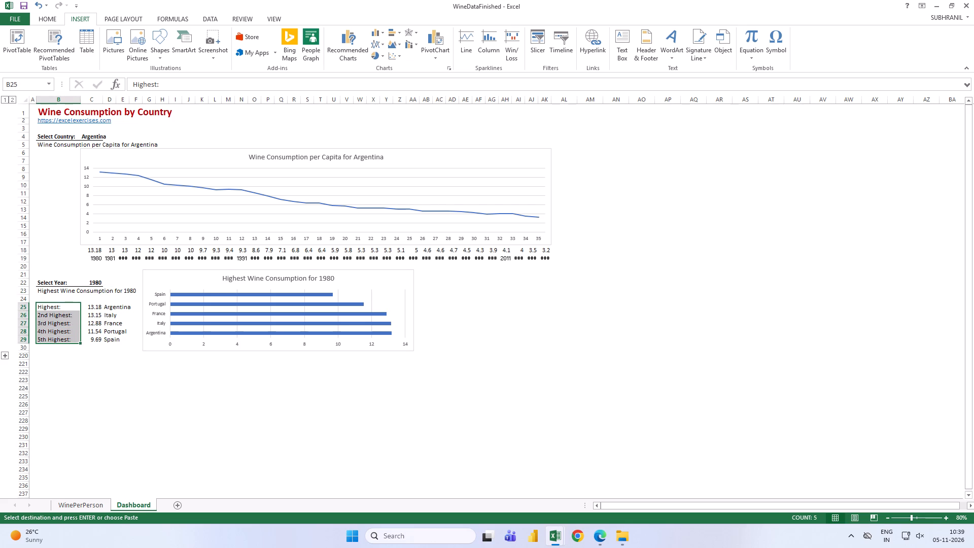
key("ctrl+c")
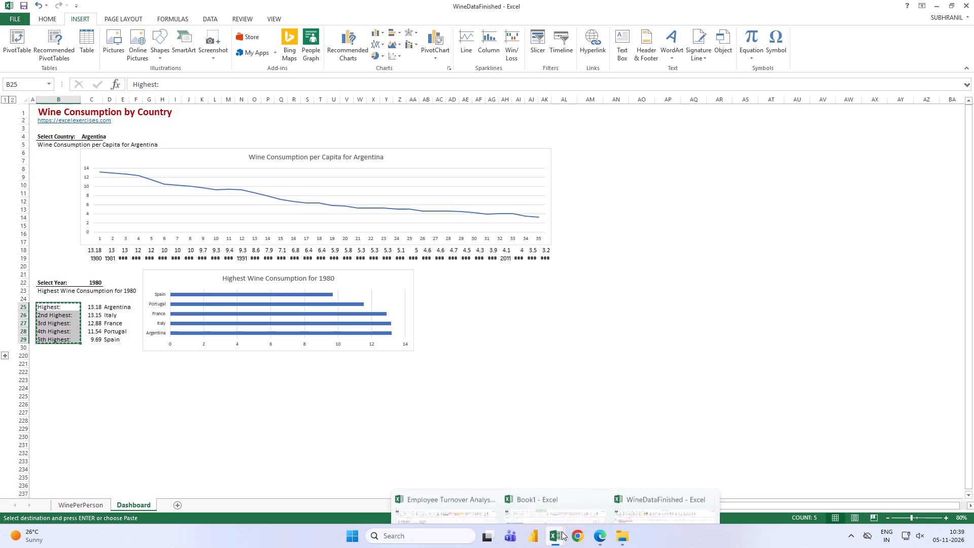
left_click(562, 504)
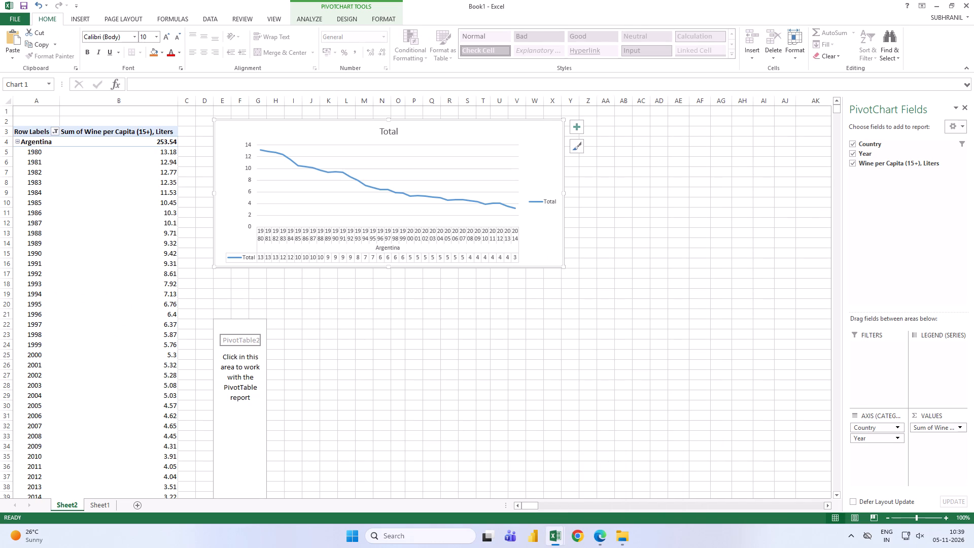
left_click(408, 307)
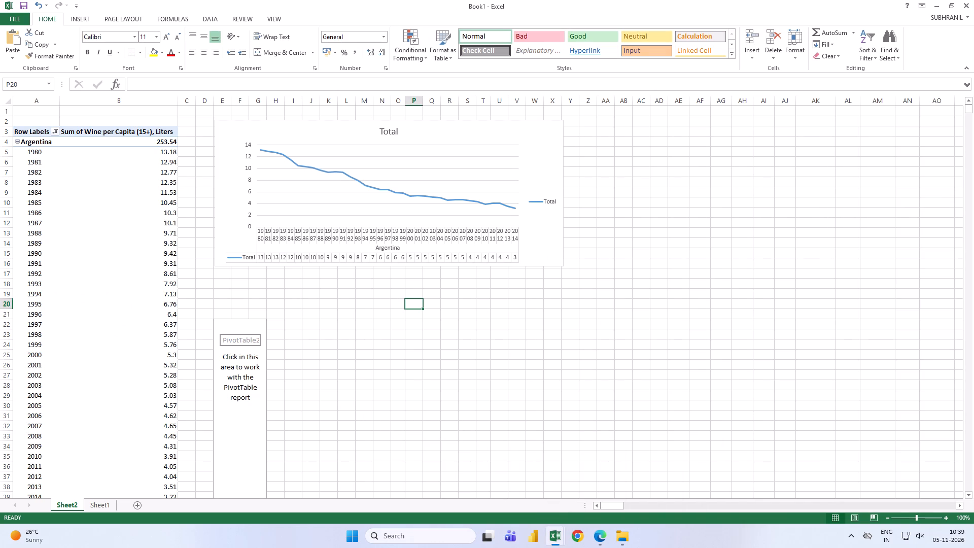
key("ctrl+v")
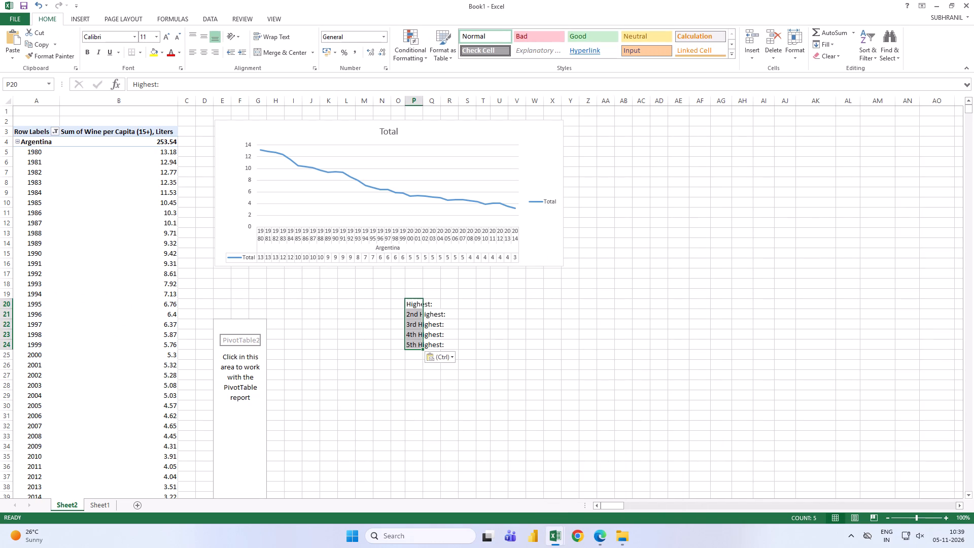
double_click(424, 102)
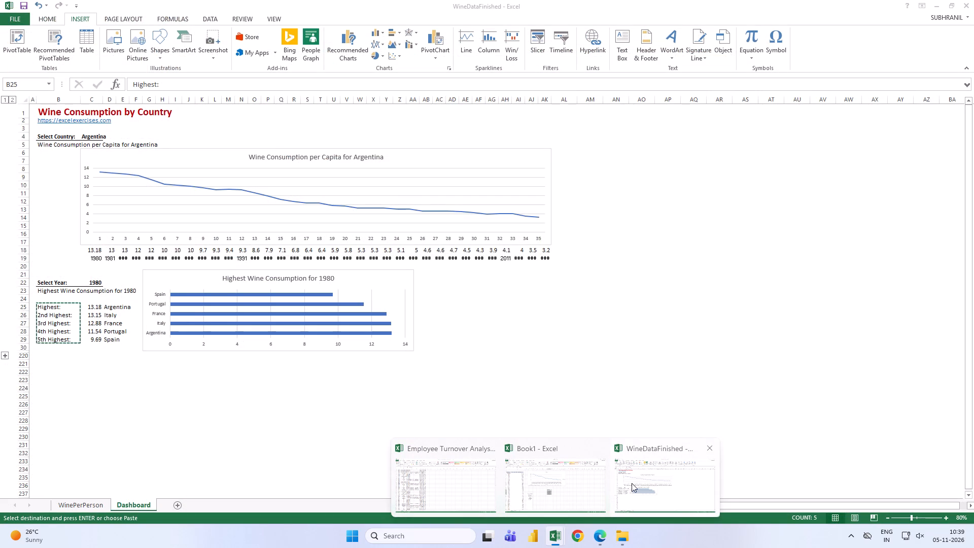
Copy the Select Year and Highest Wine Consumption for 1980 rows (B22:F23) from WineDataFinished into Book1's Sheet2 at P17, accepting formulas as values.
left_click(632, 483)
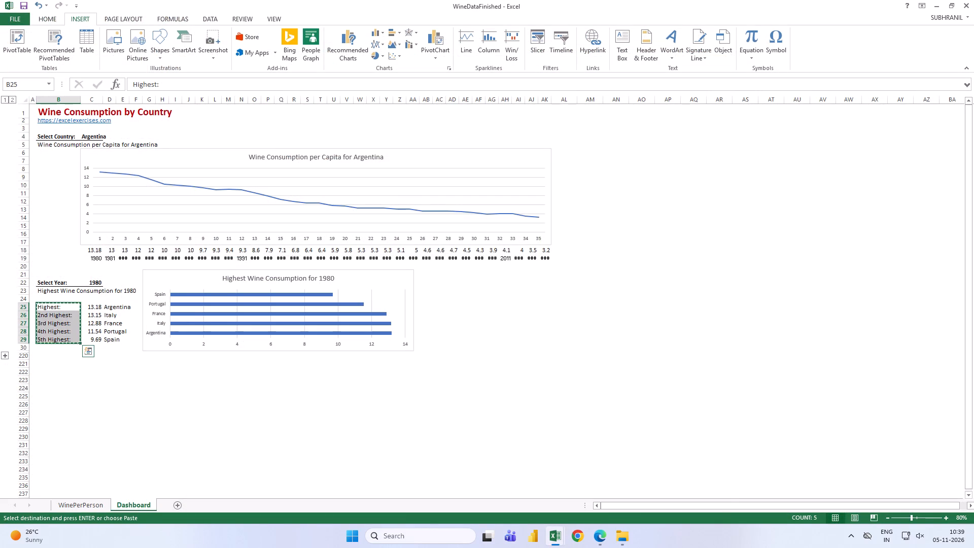
left_click_drag(42, 279, 120, 289)
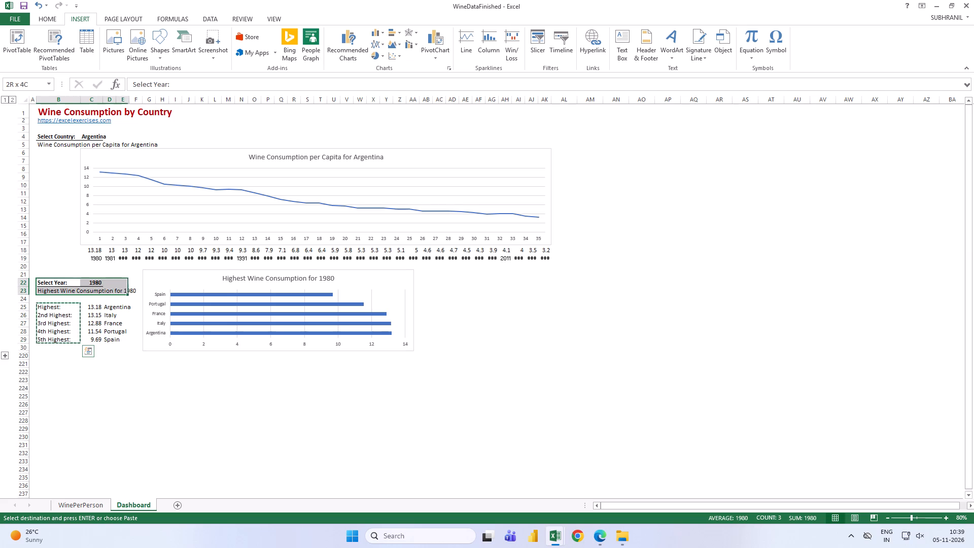
left_click_drag(120, 289, 133, 293)
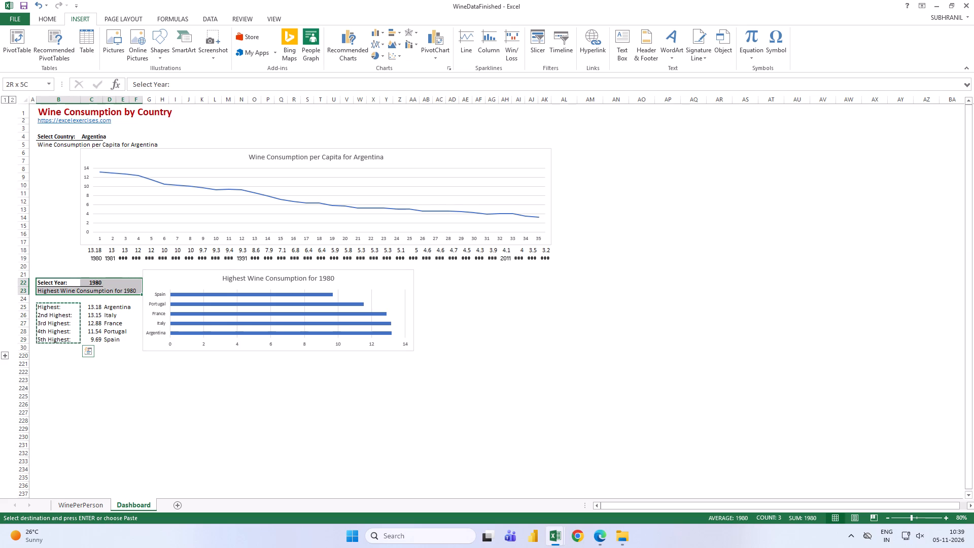
left_click_drag(133, 293, 132, 292)
key("ctrl+c")
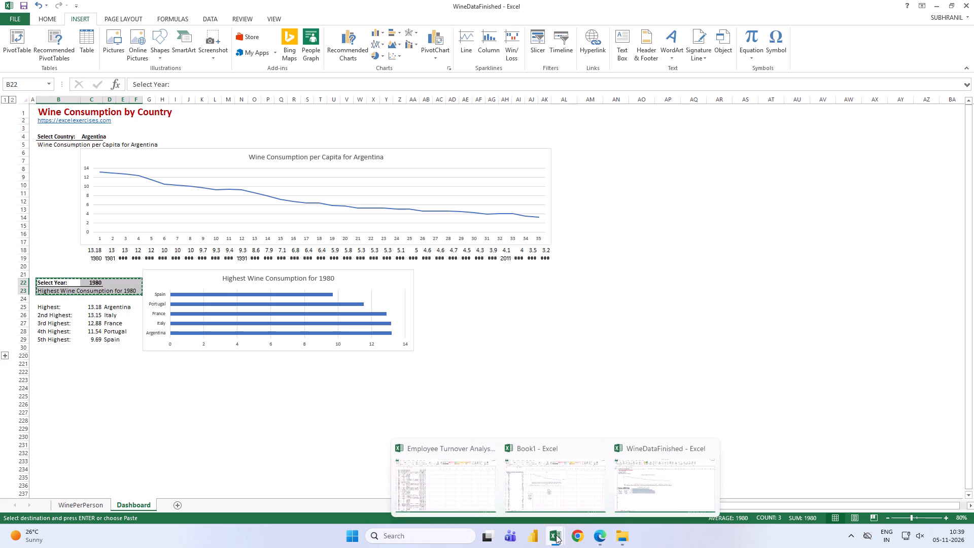
left_click(555, 503)
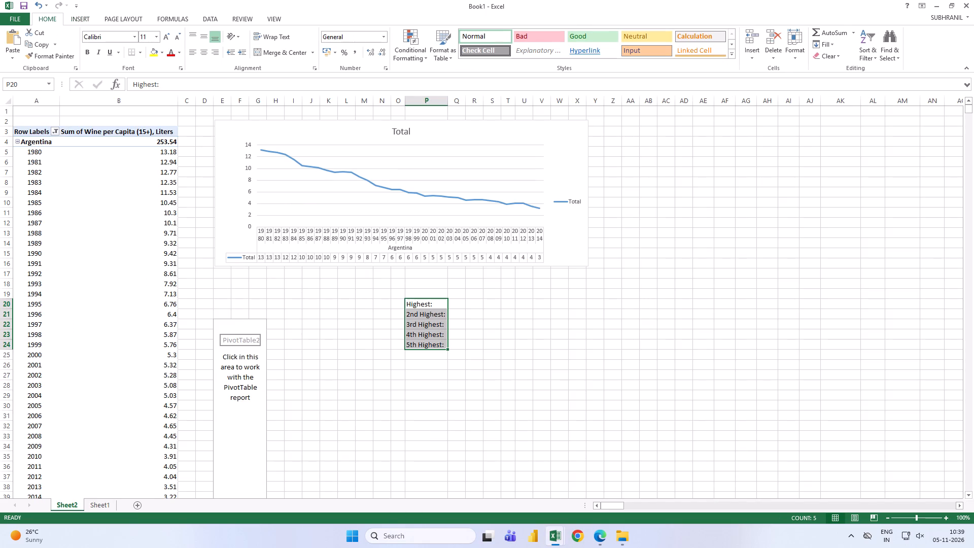
left_click(423, 275)
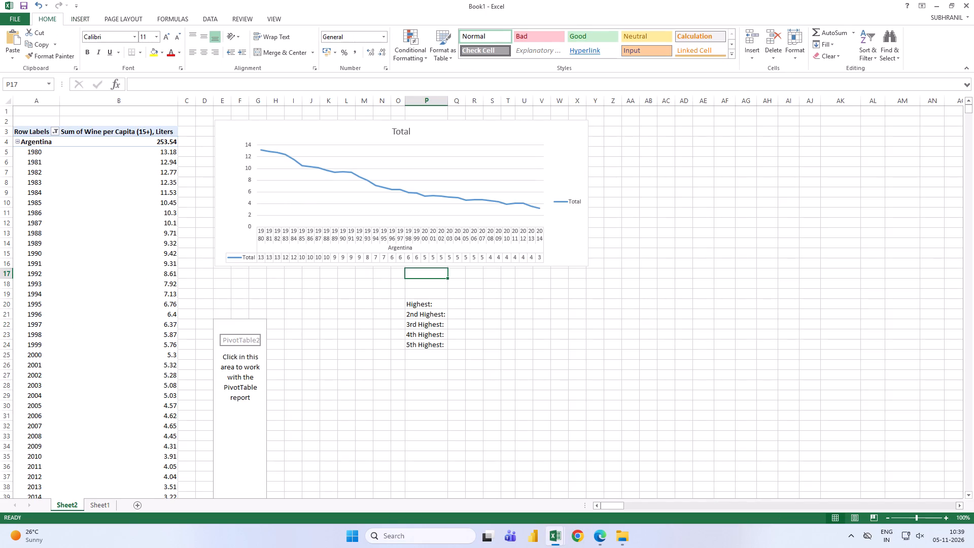
key("ctrl+v")
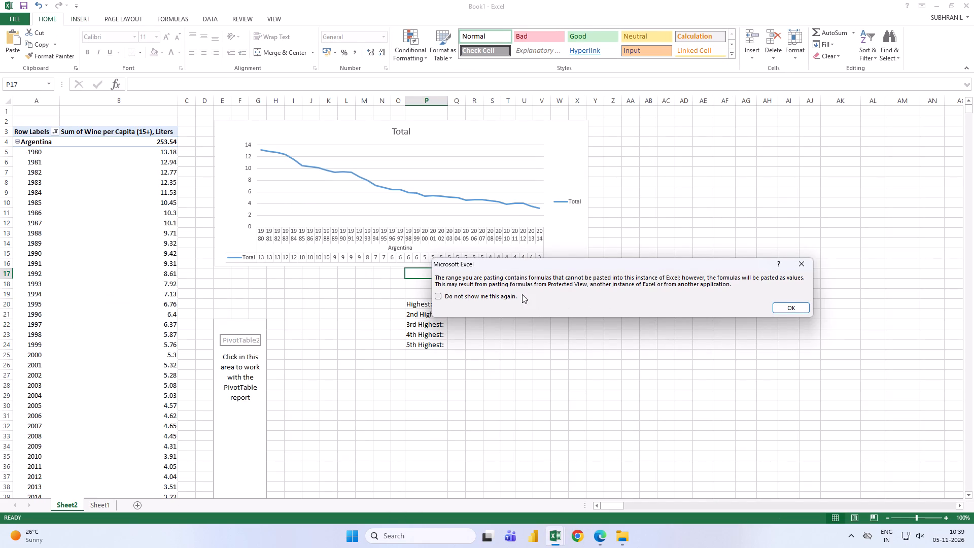
left_click(780, 307)
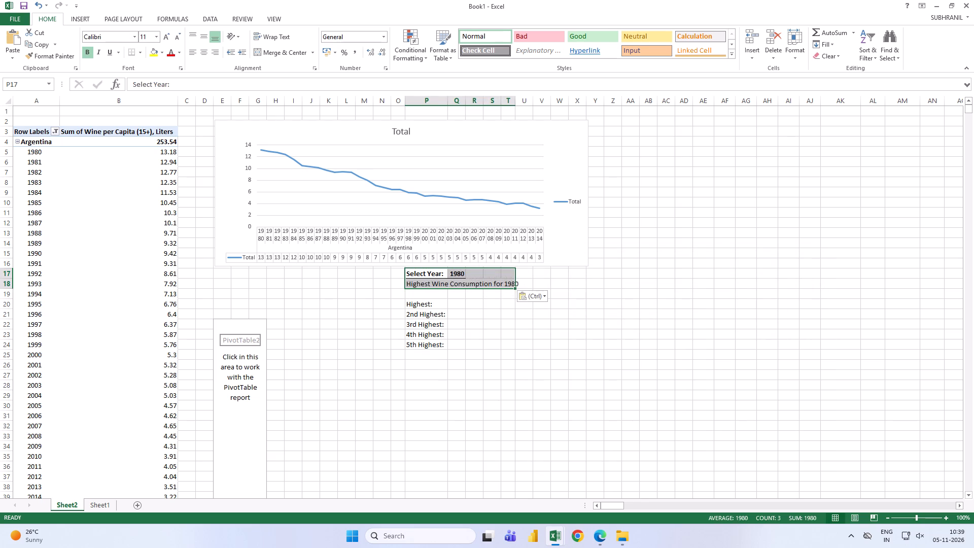
left_click(386, 284)
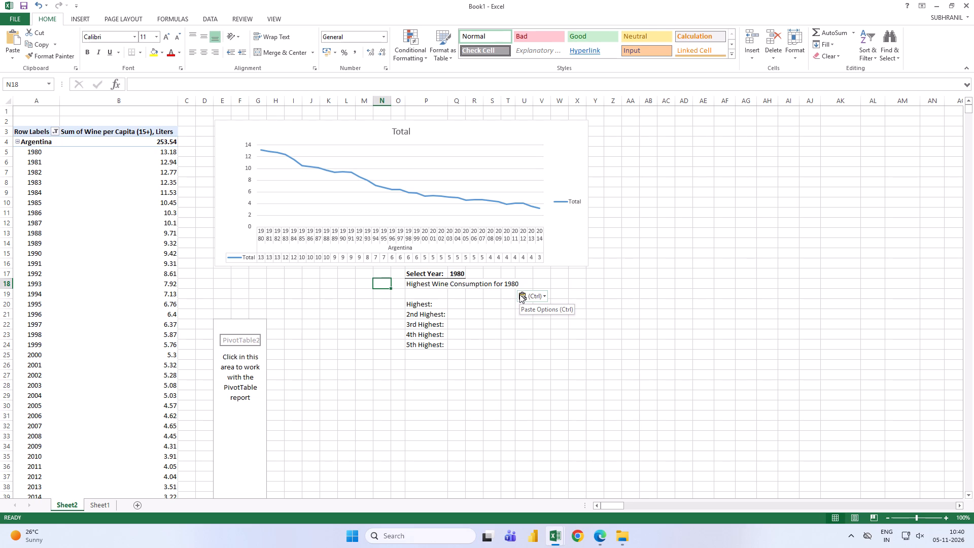
Add a new worksheet after Sheet2 in Book1 and hide its gridlines.
left_click(137, 505)
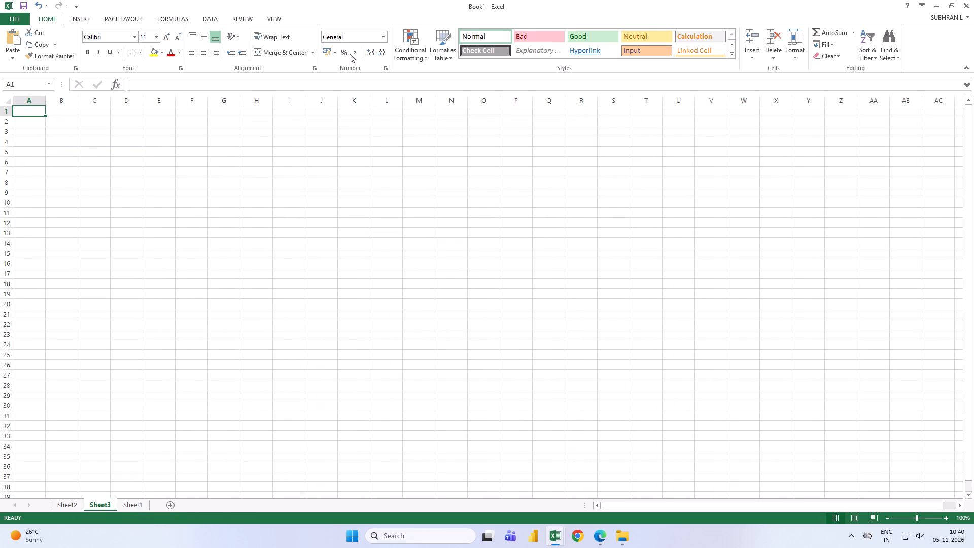
left_click(115, 19)
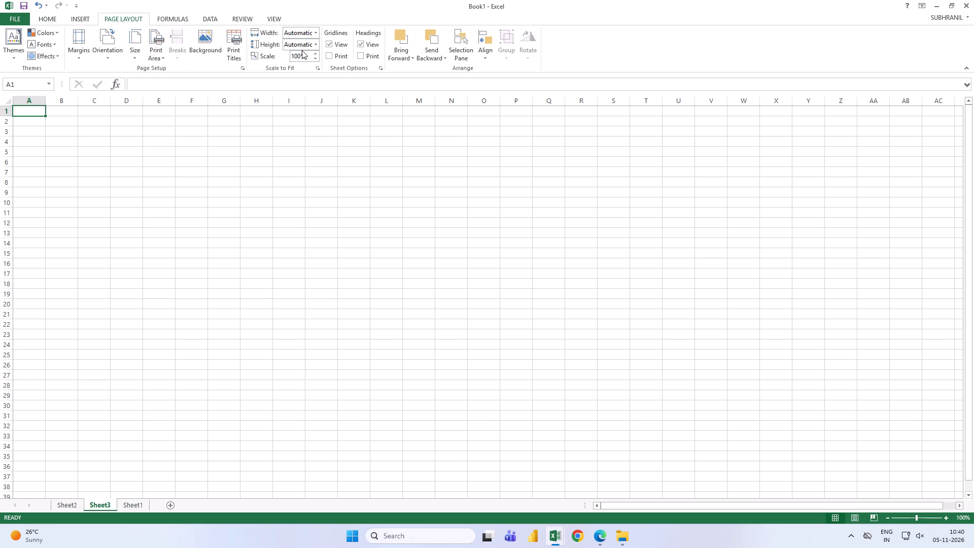
left_click(330, 45)
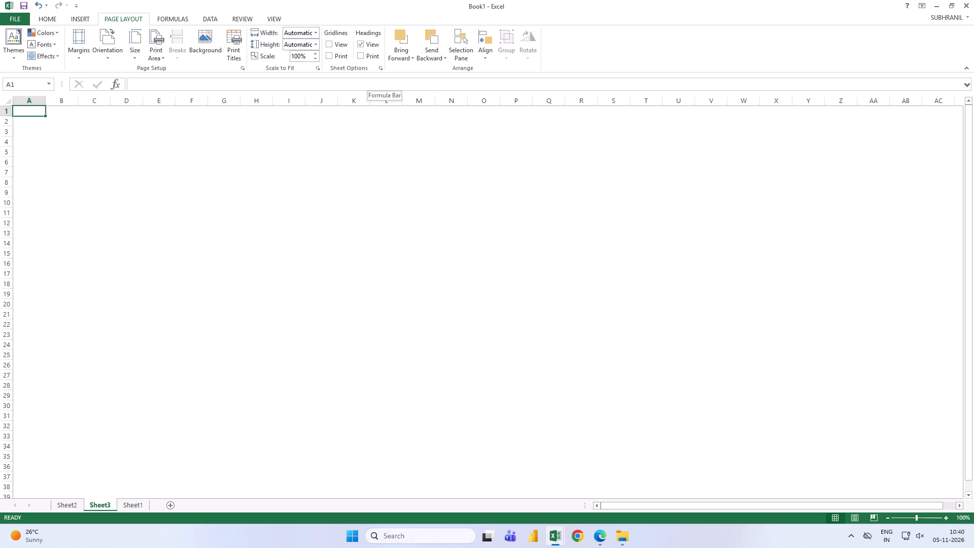
Return to Book1's Sheet2 and set up the PivotTable at E22 with Country as rows and the sum of Wine per Capita (15+), Liters as values.
left_click(134, 505)
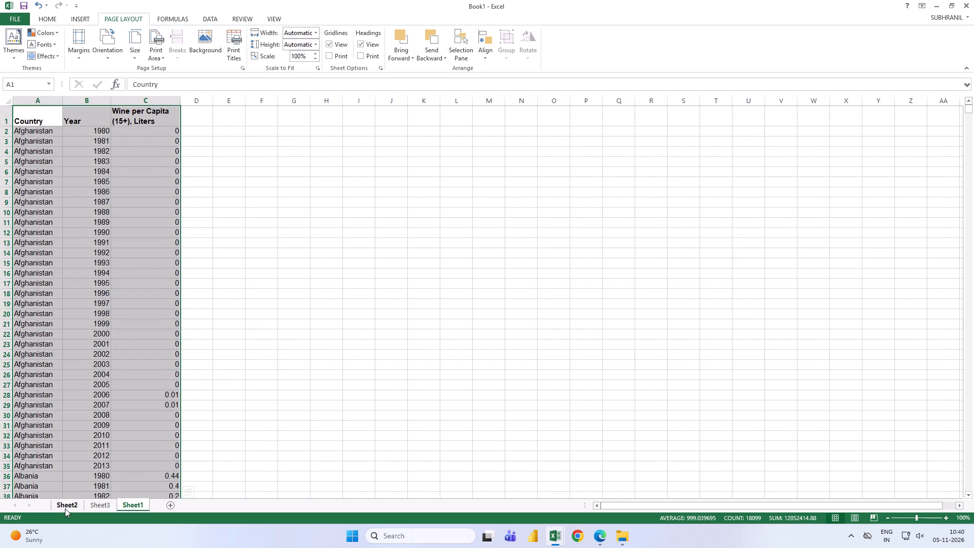
left_click(65, 508)
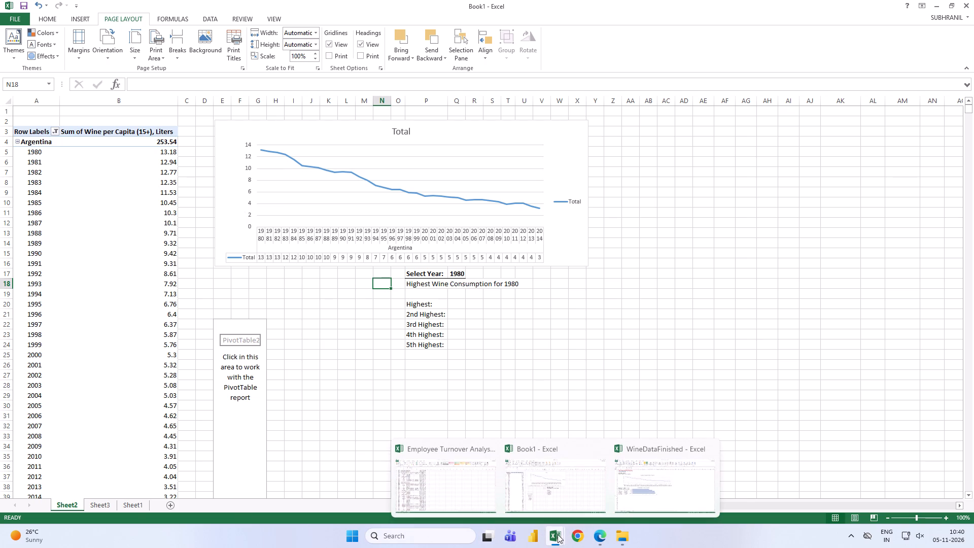
left_click(624, 494)
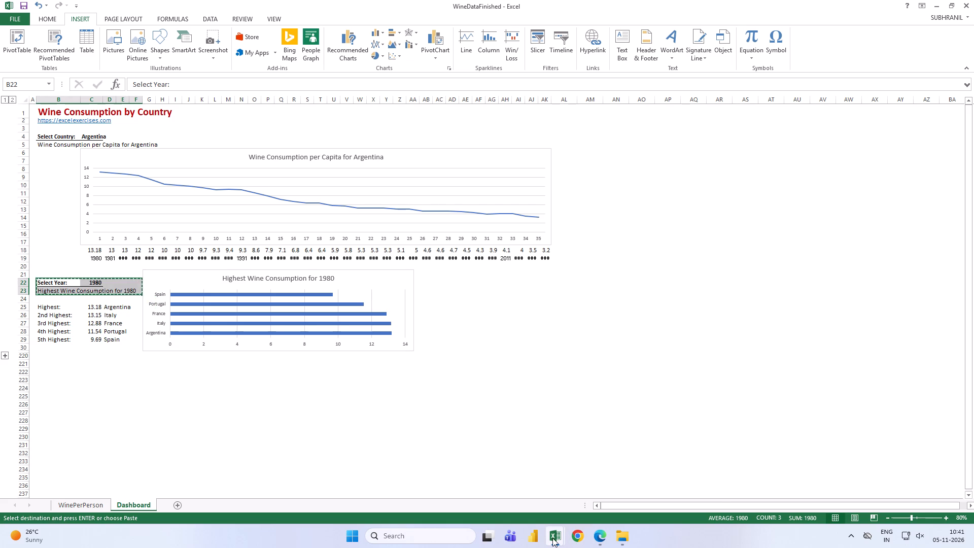
left_click(556, 510)
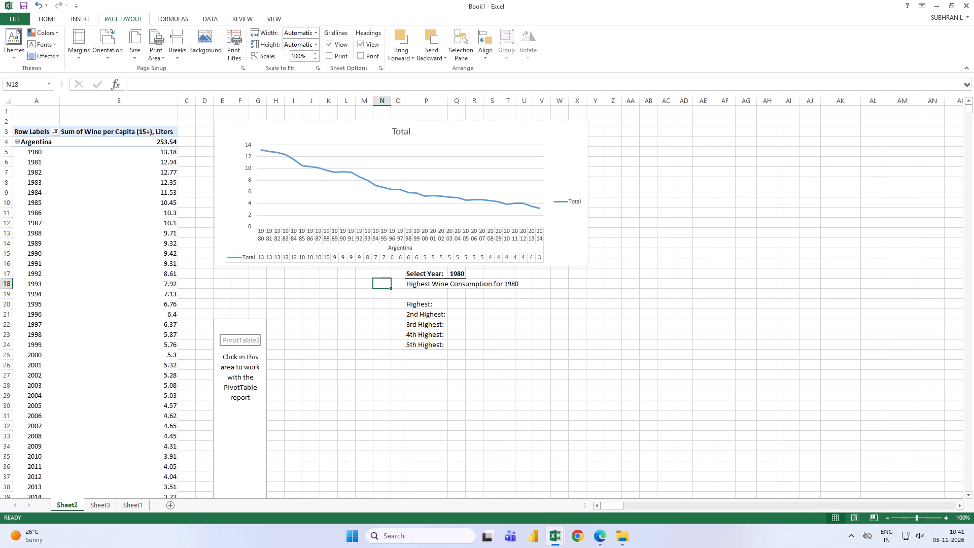
left_click(253, 379)
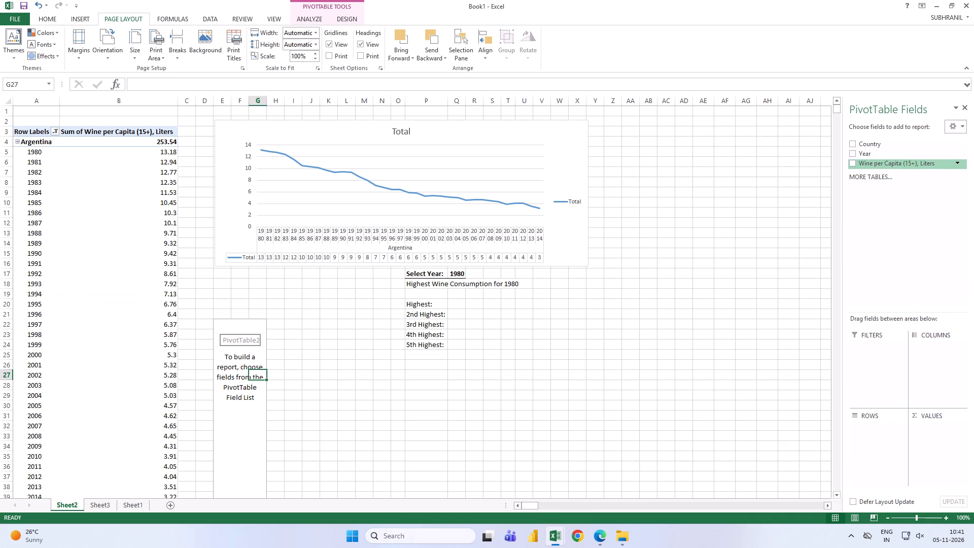
left_click_drag(889, 161, 942, 427)
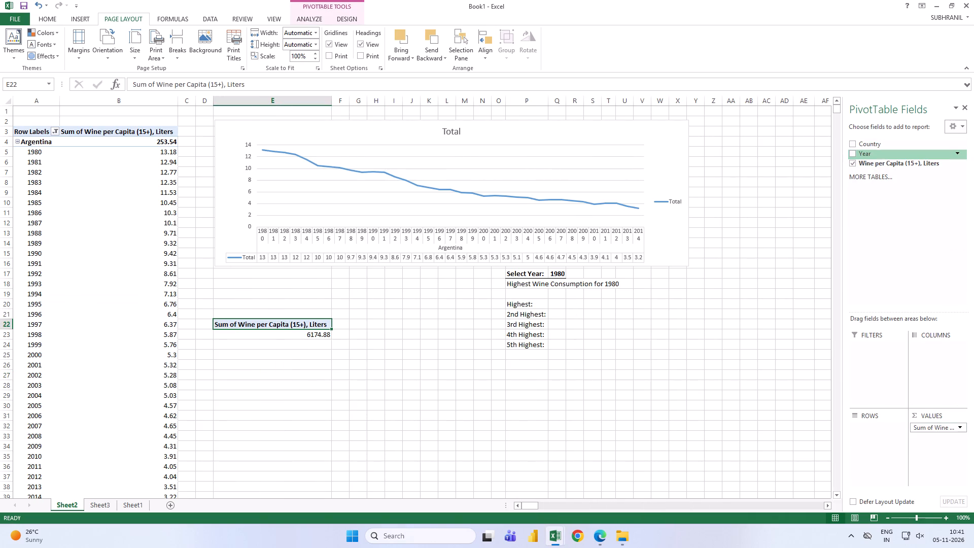
left_click_drag(868, 143, 869, 428)
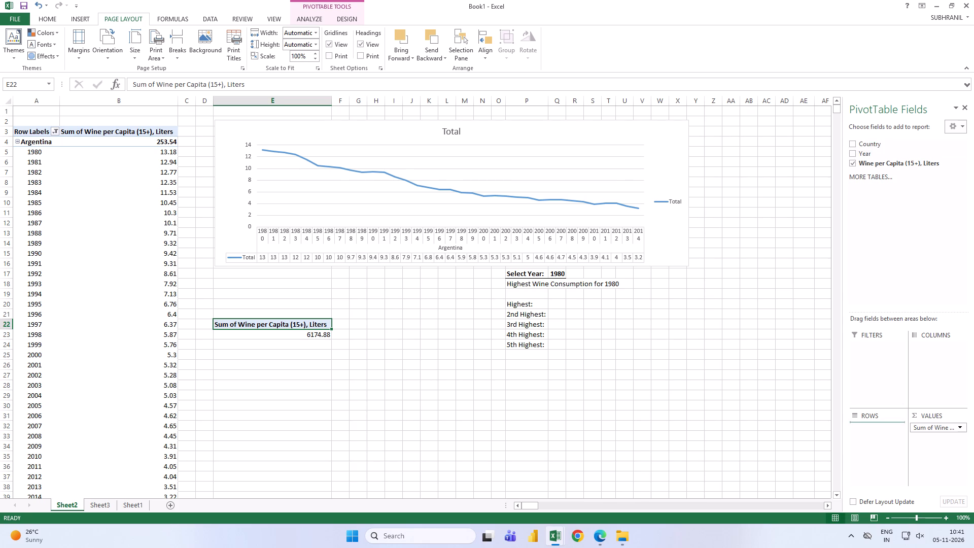
left_click_drag(869, 428, 870, 429)
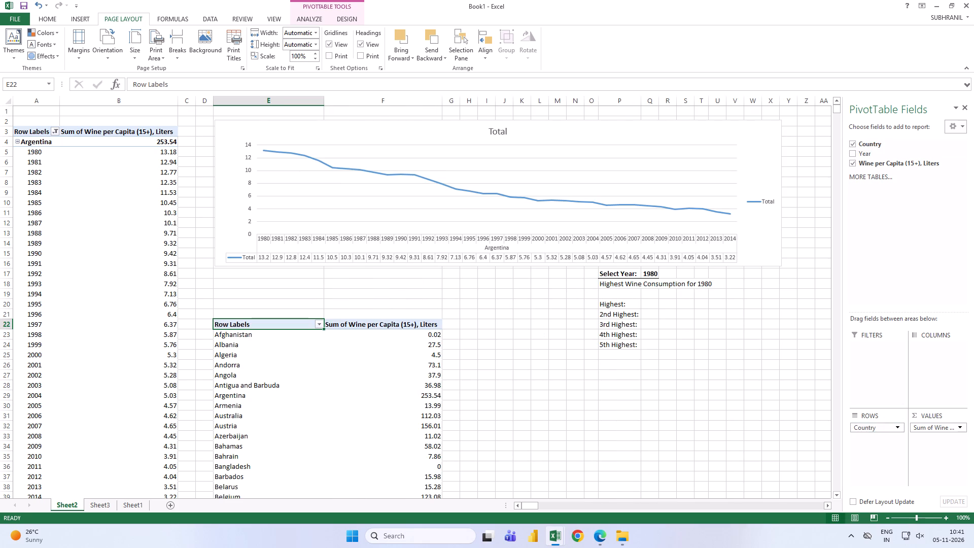
scroll(346, 425, "down", 2)
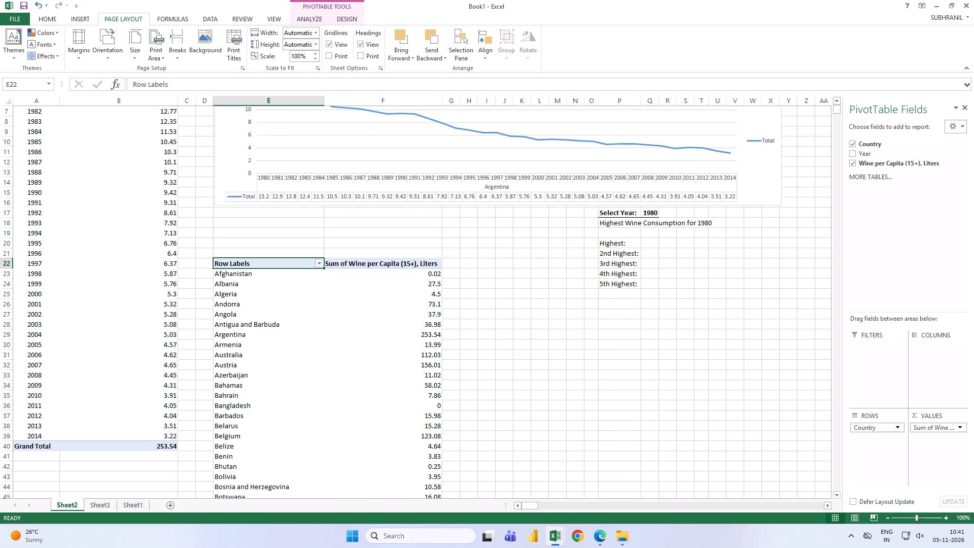
Add Year as a report filter to the country PivotTable at E22 and filter it to 1980.
left_click_drag(868, 155, 887, 314)
left_click_drag(887, 314, 879, 348)
left_click(881, 343)
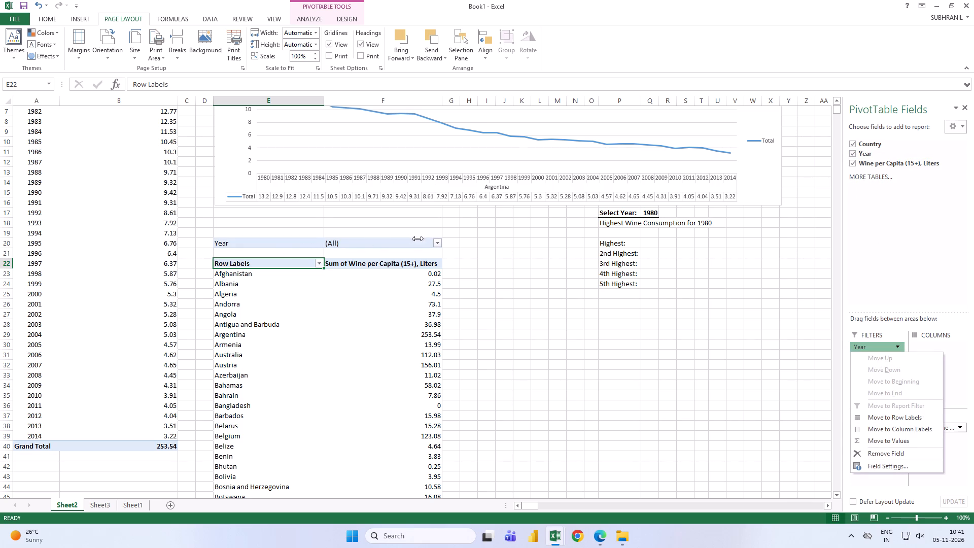
left_click(437, 244)
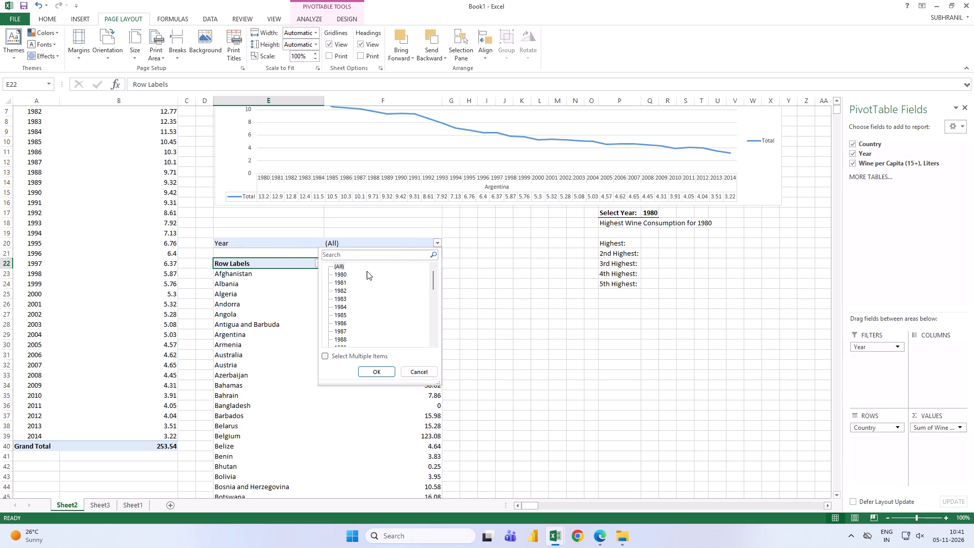
left_click(339, 276)
left_click(389, 372)
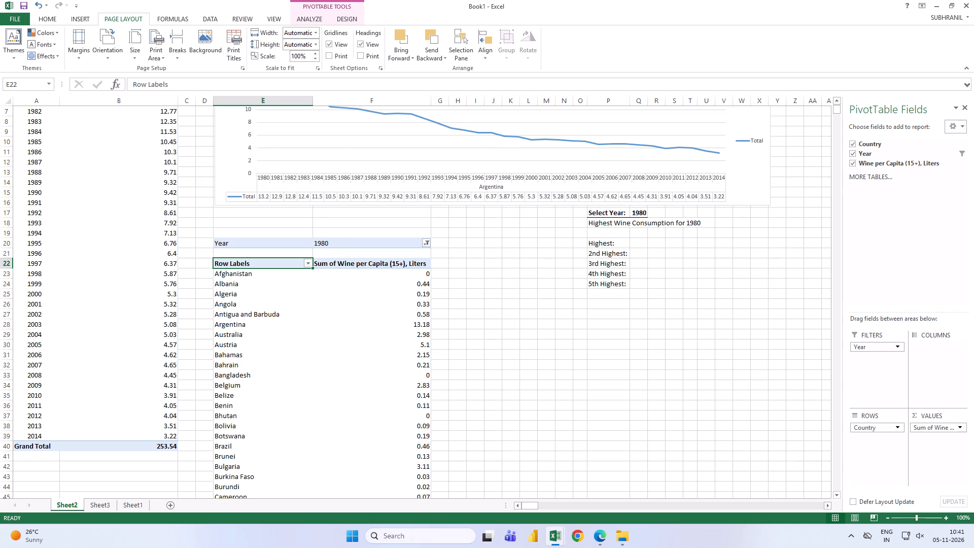
Look through the 1980 wine per capita values by country in the filtered PivotTable, down to its Grand Total.
scroll(379, 372, "down", 4)
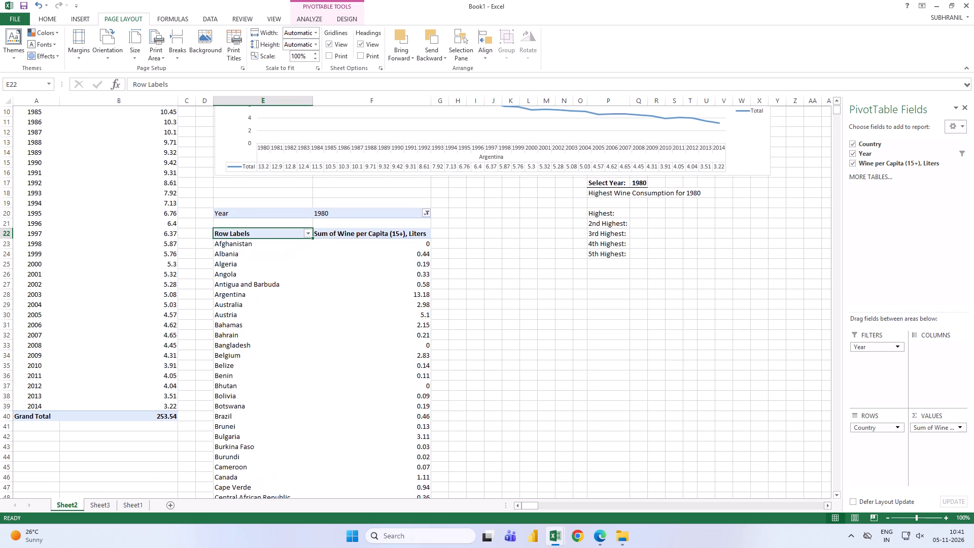
scroll(379, 361, "down", 11)
scroll(380, 351, "down", 12)
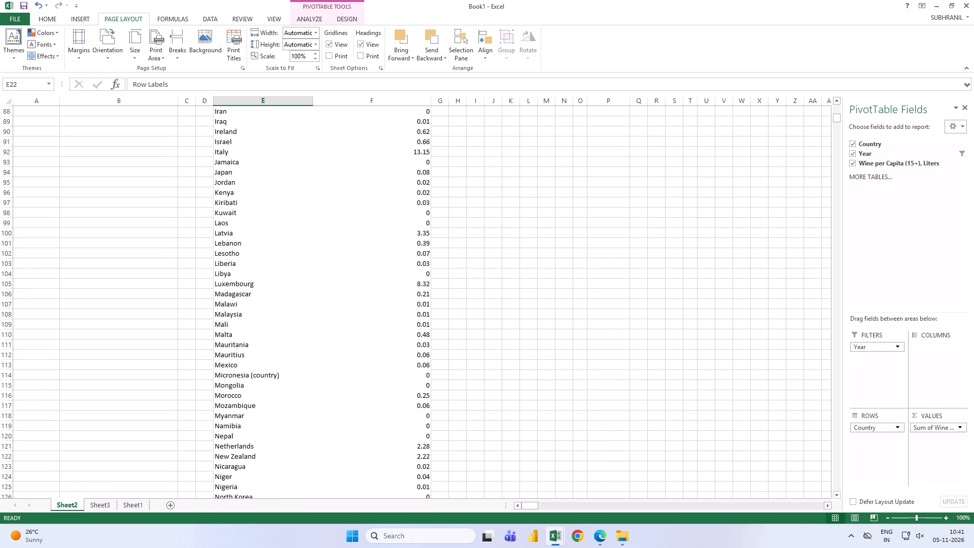
scroll(381, 350, "down", 20)
scroll(381, 350, "down", 1)
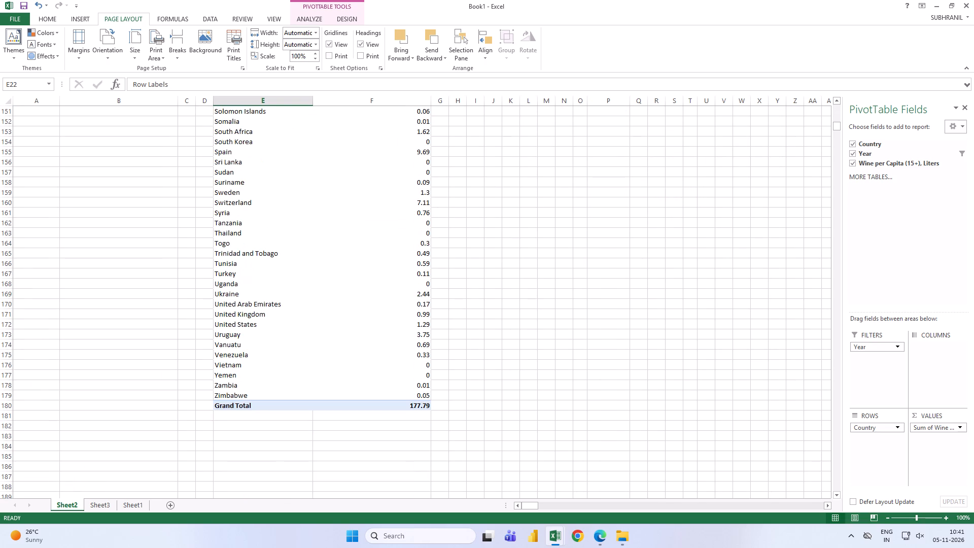
scroll(381, 350, "up", 5)
scroll(381, 350, "up", 20)
scroll(381, 350, "up", 6)
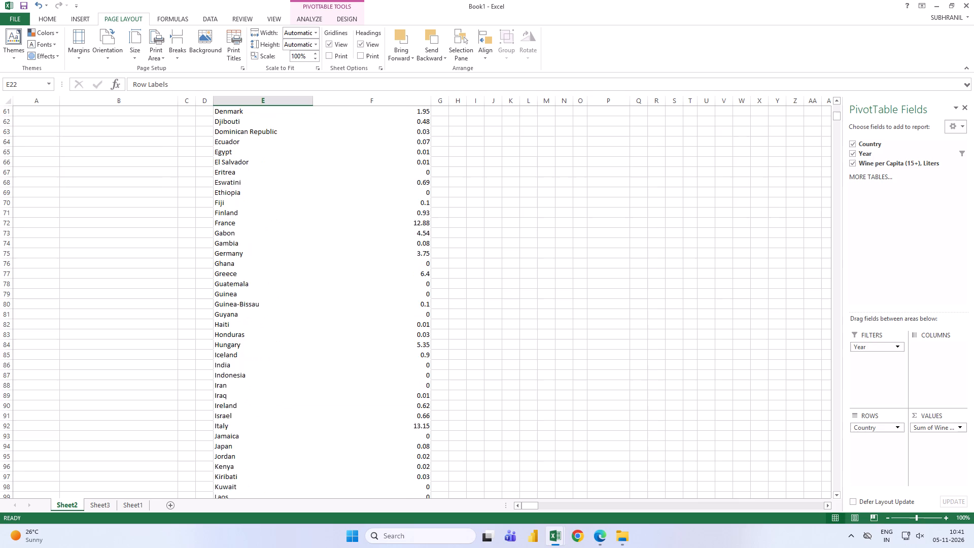
scroll(385, 358, "up", 20)
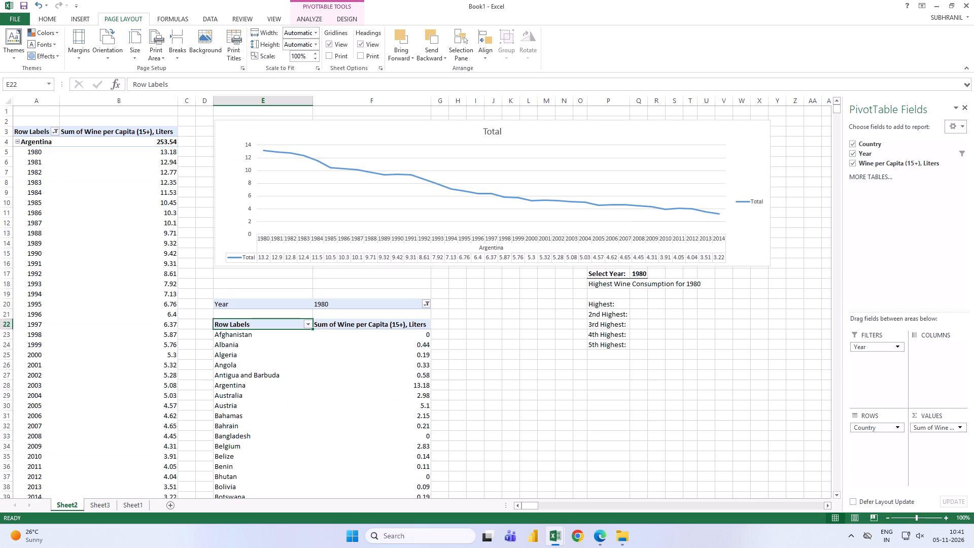
scroll(497, 313, "up", 3)
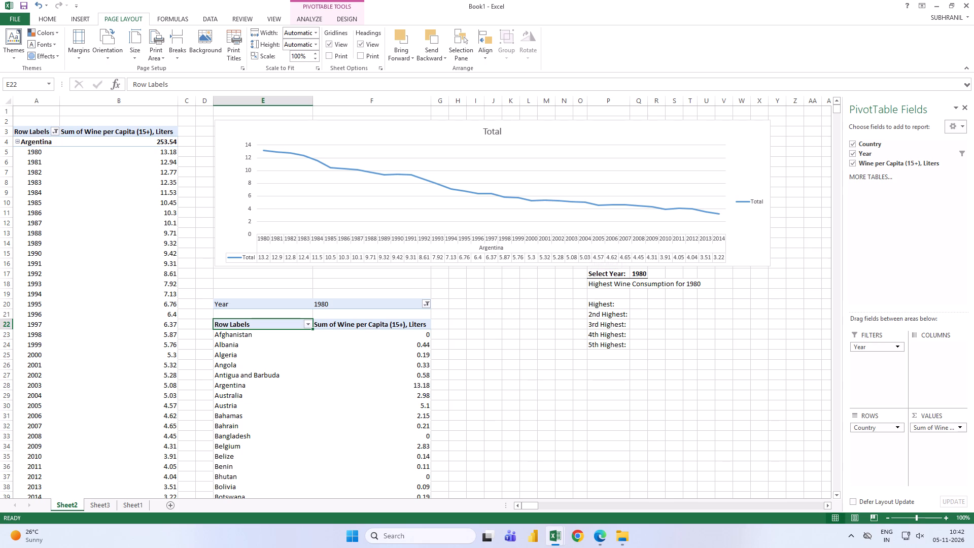
Copy the Argentina line chart from Sheet2 into Sheet3 and fit it across about columns F to U, starting at row 3.
right_click(535, 135)
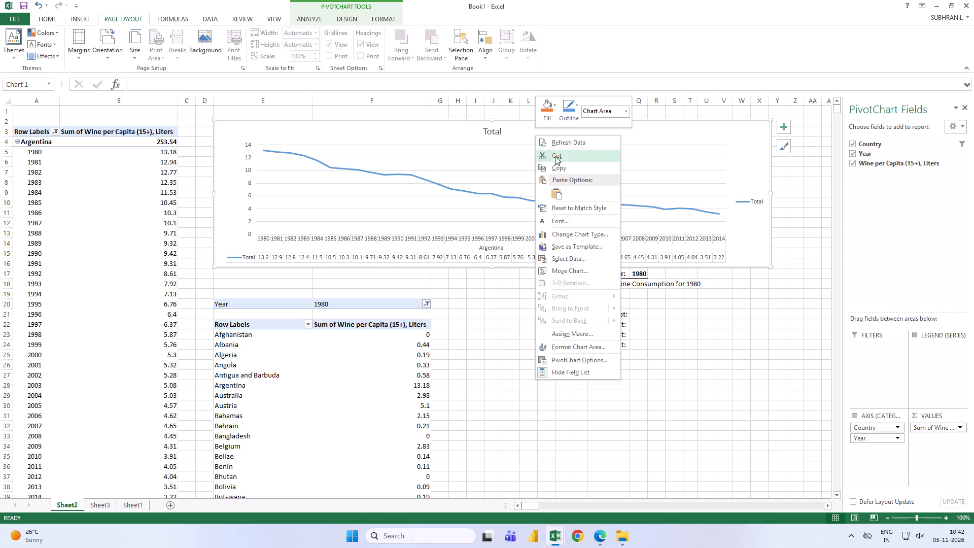
left_click(559, 164)
left_click(109, 509)
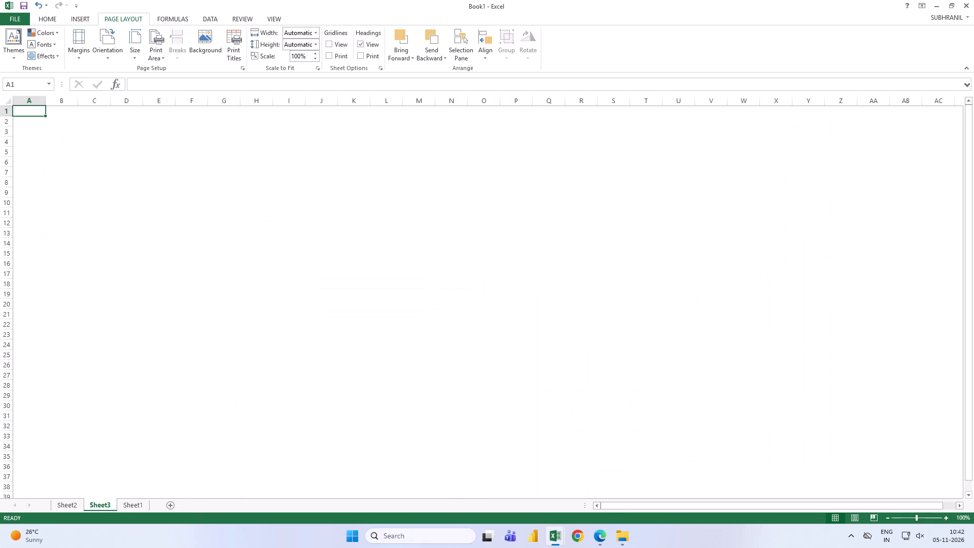
right_click(292, 151)
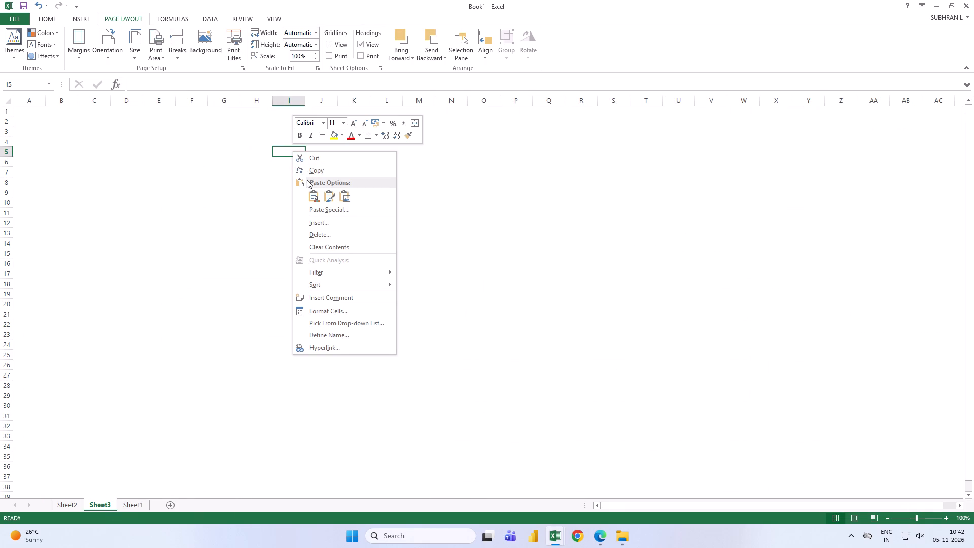
left_click(311, 197)
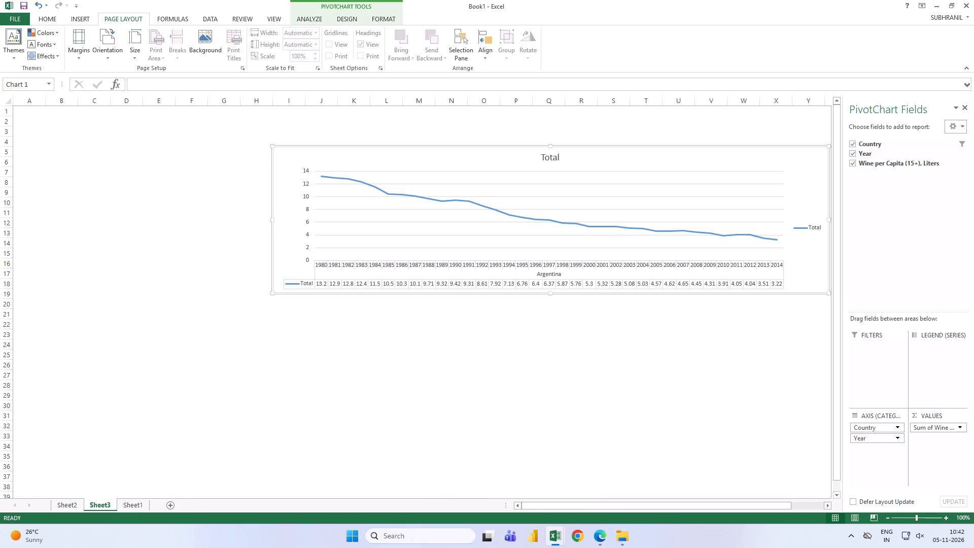
left_click_drag(669, 162, 589, 147)
left_click_drag(749, 205, 695, 211)
Change the title of the line chart on Sheet3 to "wine consumption per capita for argentina".
double_click(447, 144)
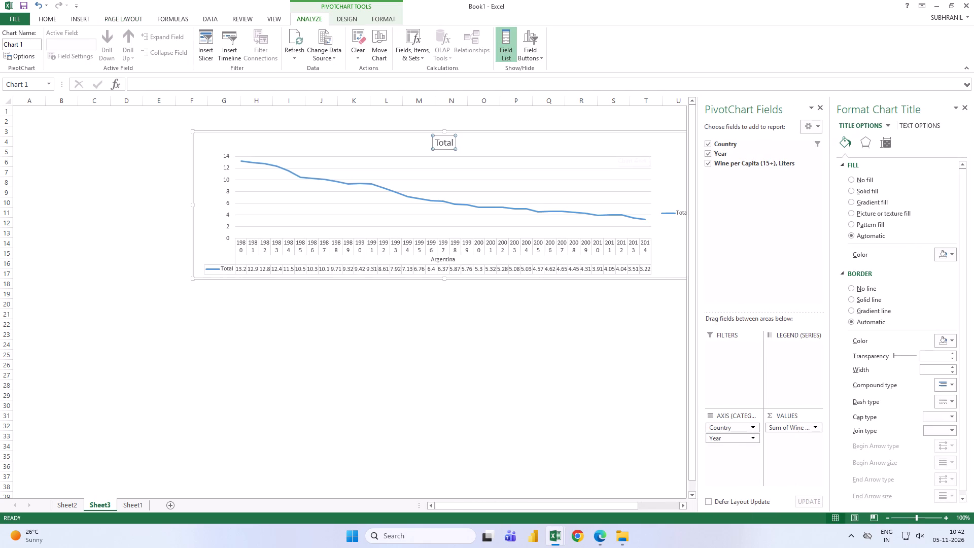
left_click(452, 140)
key("Right")
key("BackSpace")
key("BackSpace")
key("BackSpace")
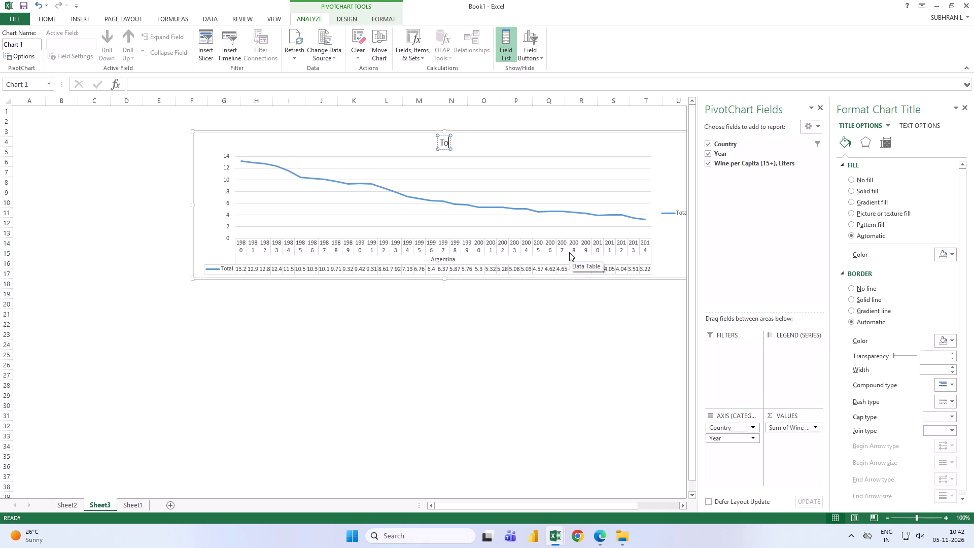
key("BackSpace")
key("BackSpace")
type("wine")
key("space")
type("con")
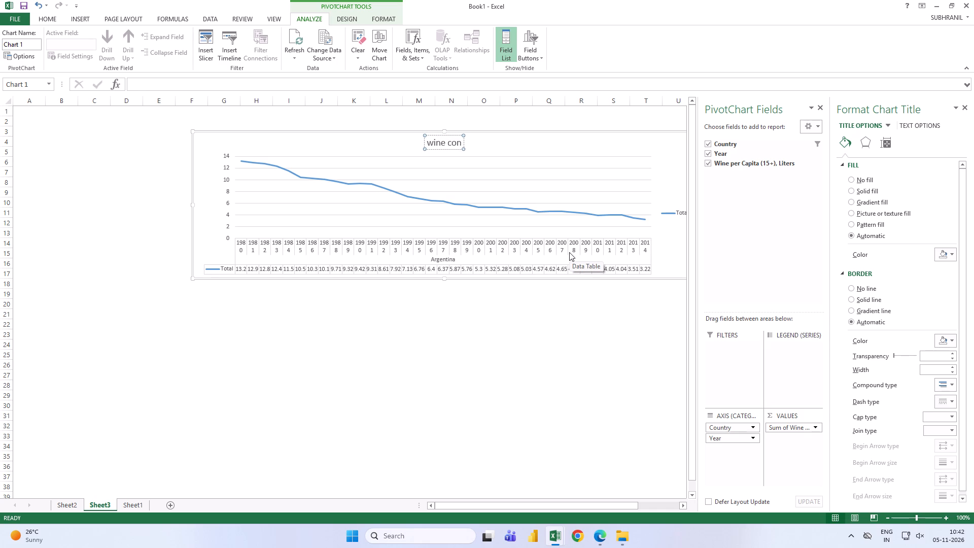
type("sumption per")
key("space")
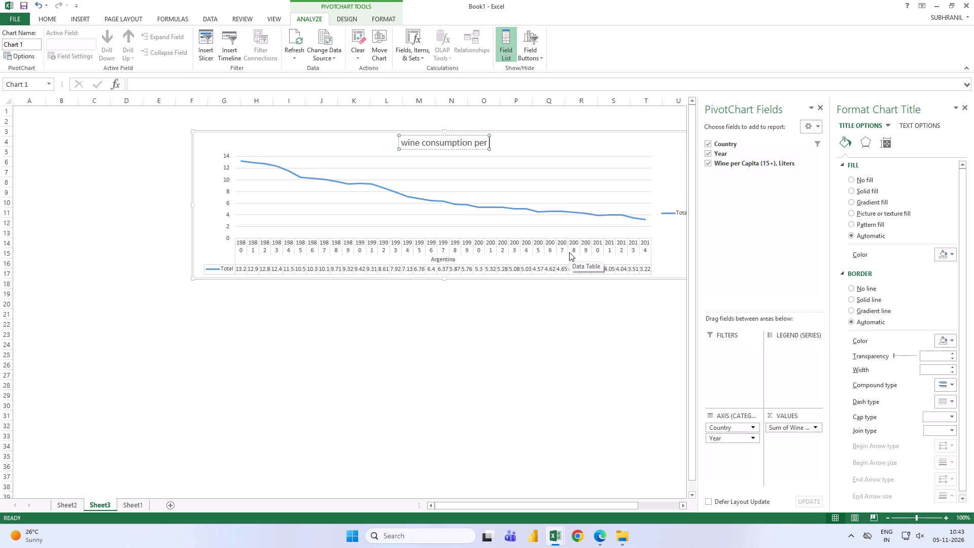
type("capita for arge")
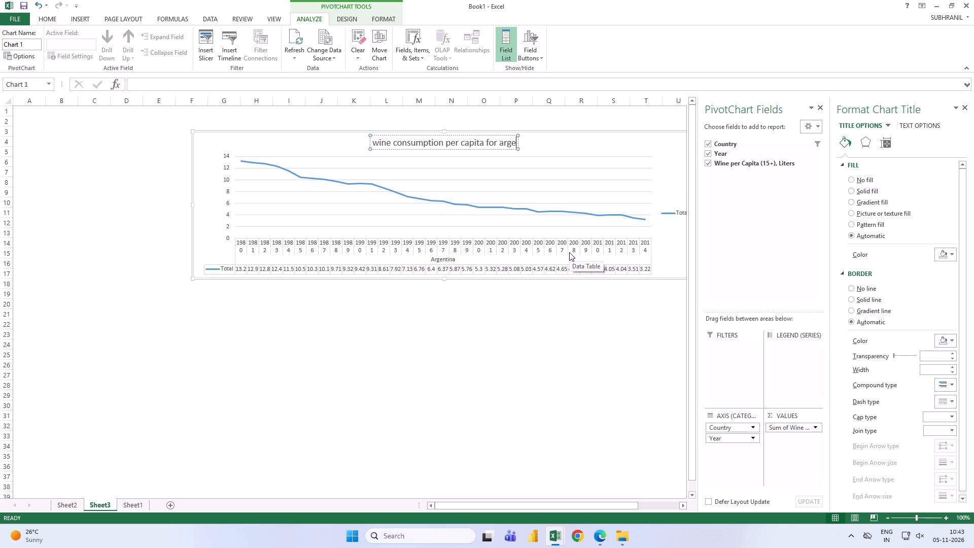
type("ntin")
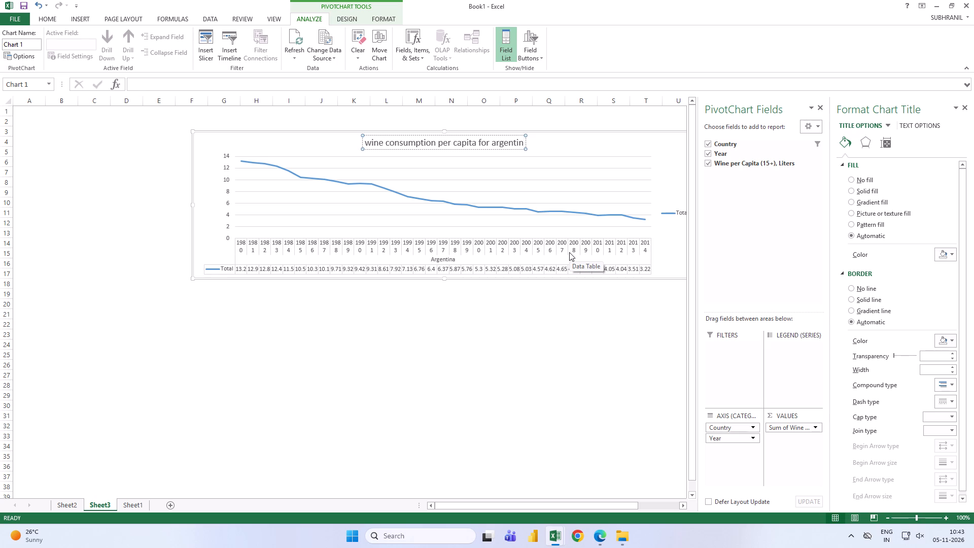
key("a")
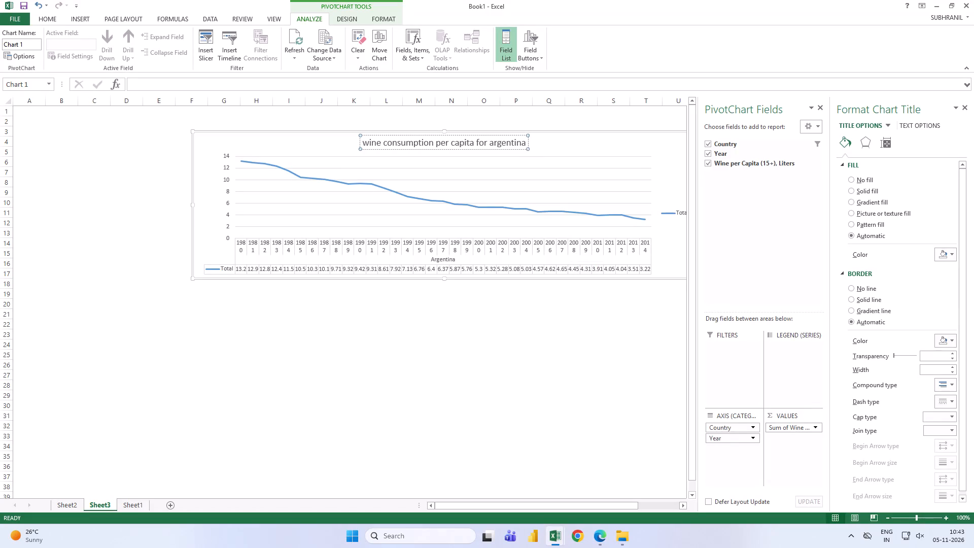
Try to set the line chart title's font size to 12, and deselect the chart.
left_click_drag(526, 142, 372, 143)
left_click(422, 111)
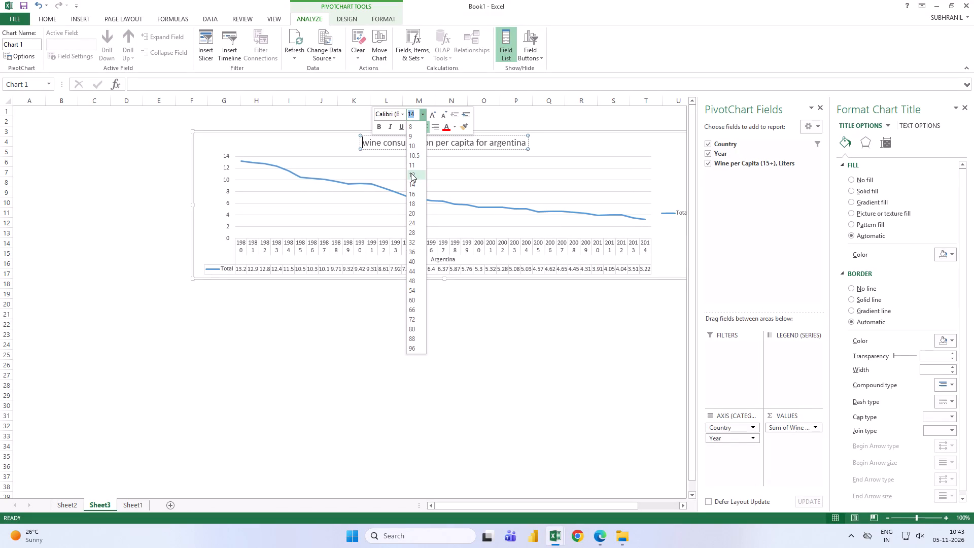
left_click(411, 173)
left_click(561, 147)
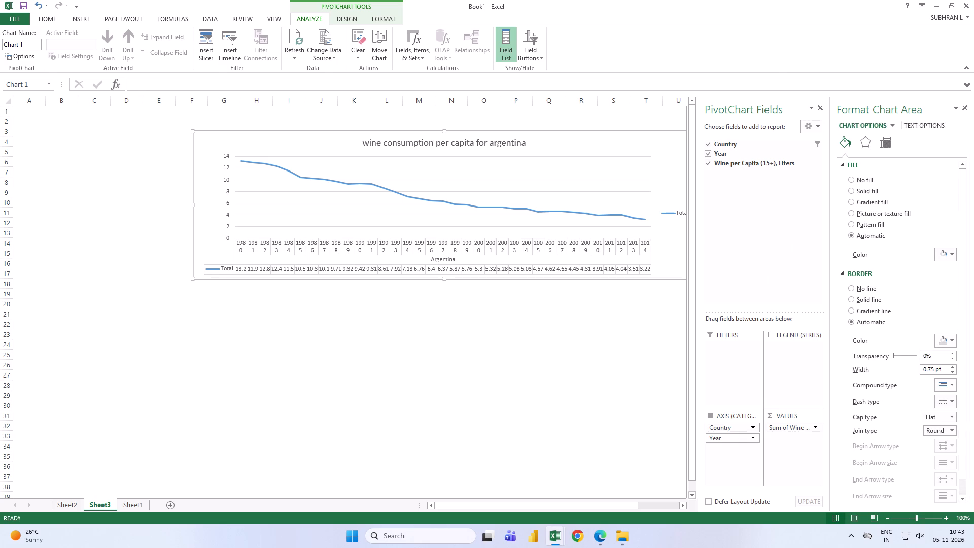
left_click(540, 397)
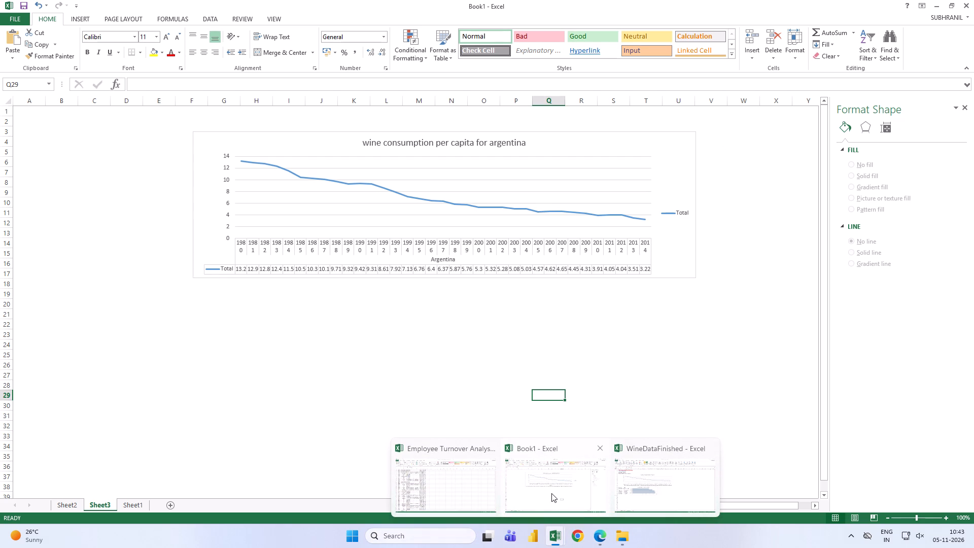
Switch to WineDataFinished and review the reference dashboard's line chart, top-five ranking and bar chart.
left_click(551, 493)
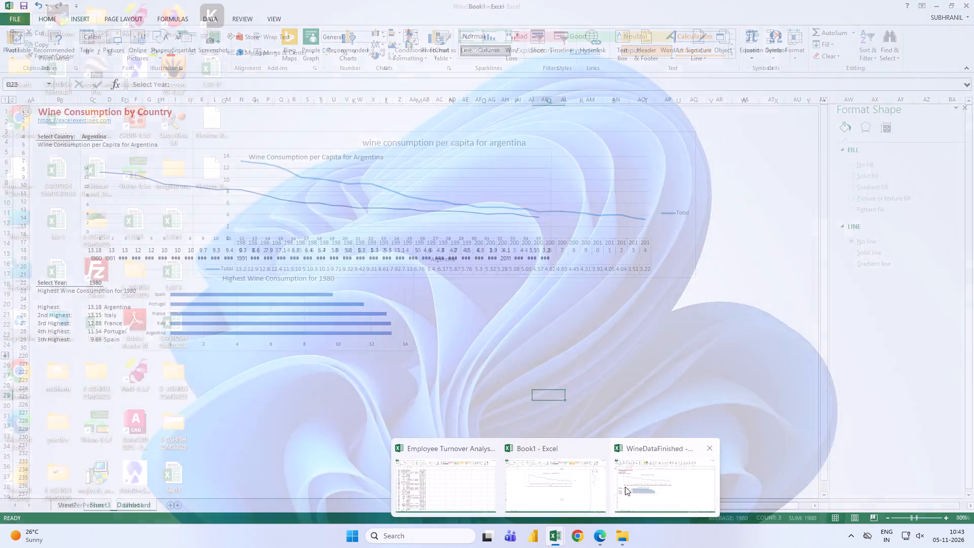
left_click(625, 487)
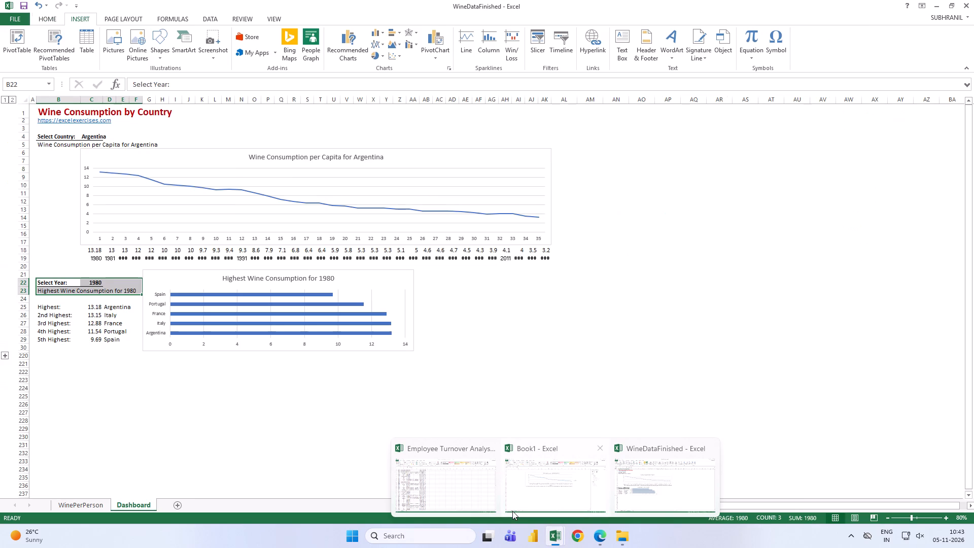
Return to Book1's Sheet2 and examine the 1980 PivotTable for the countries with the highest wine per capita.
left_click(512, 511)
left_click(70, 506)
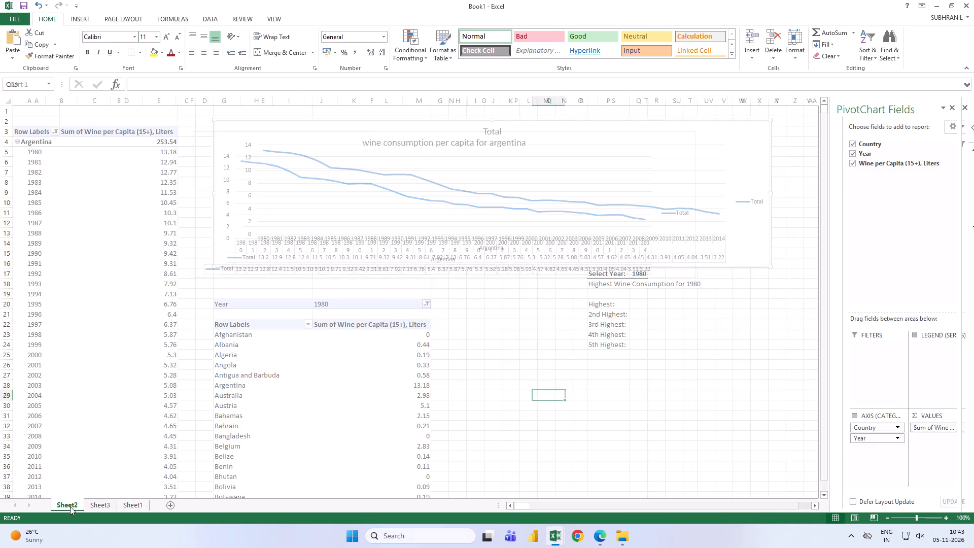
scroll(379, 386, "down", 9)
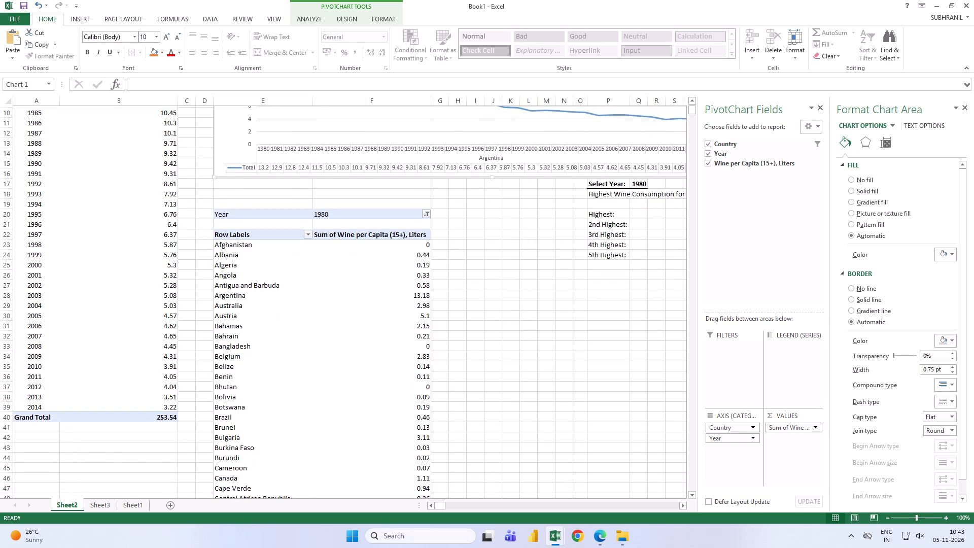
scroll(377, 389, "down", 20)
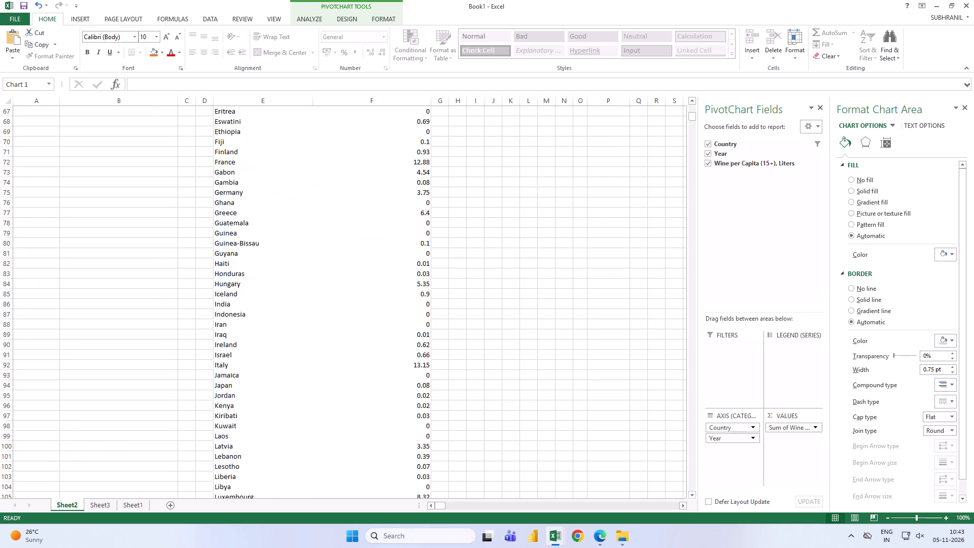
scroll(377, 389, "down", 20)
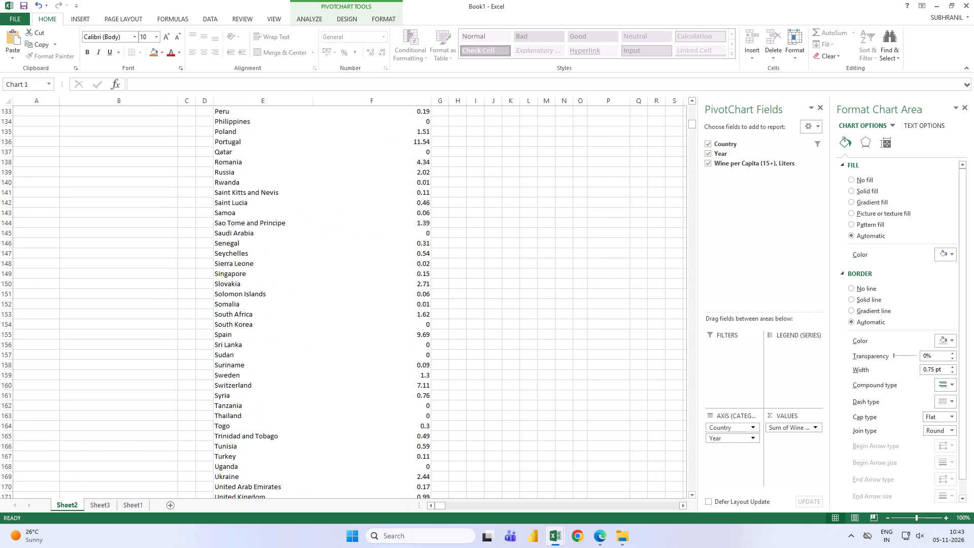
scroll(377, 389, "down", 5)
scroll(376, 390, "up", 20)
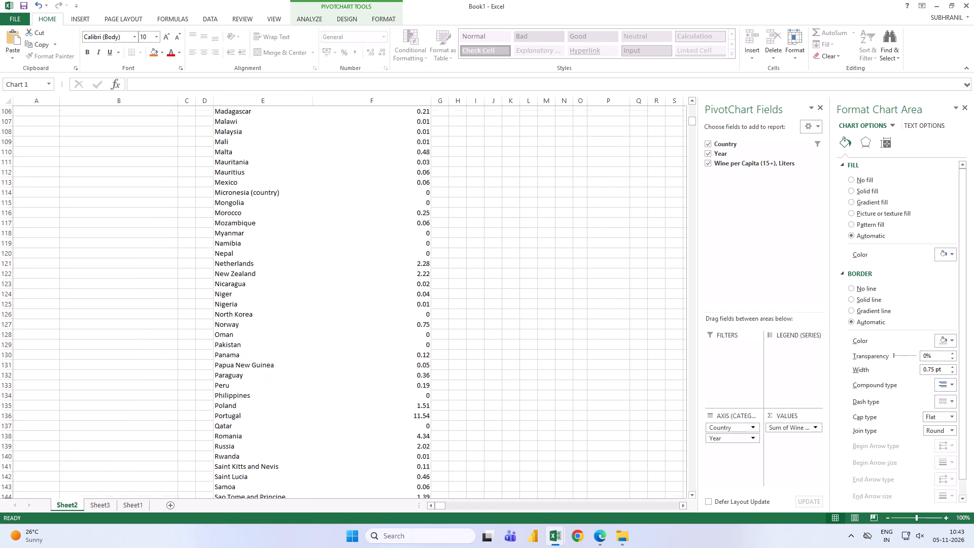
scroll(375, 378, "up", 19)
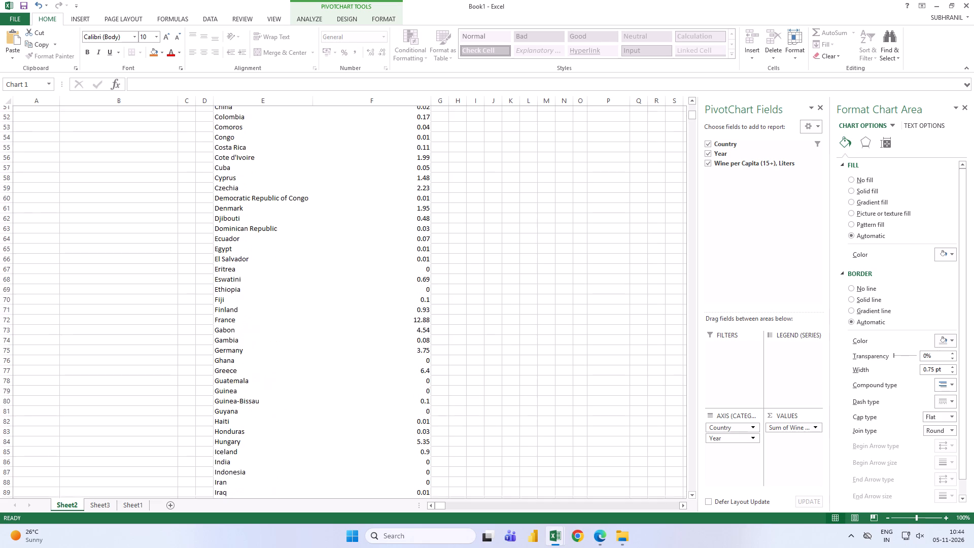
scroll(373, 378, "up", 11)
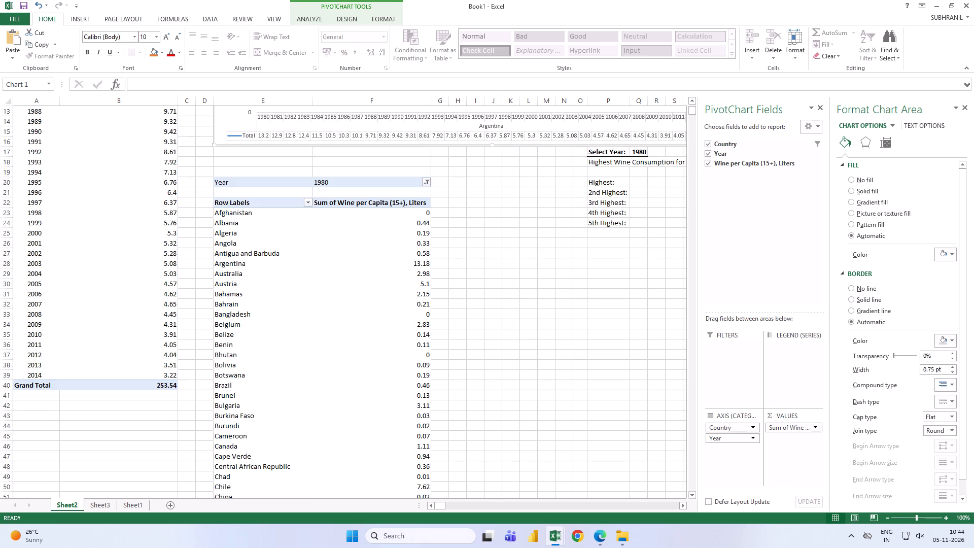
In cell K29 of Sheet2, enter =MAX(F23:F179) to get the highest wine per capita among the 1980 PivotTable's countries.
scroll(509, 237, "up", 1)
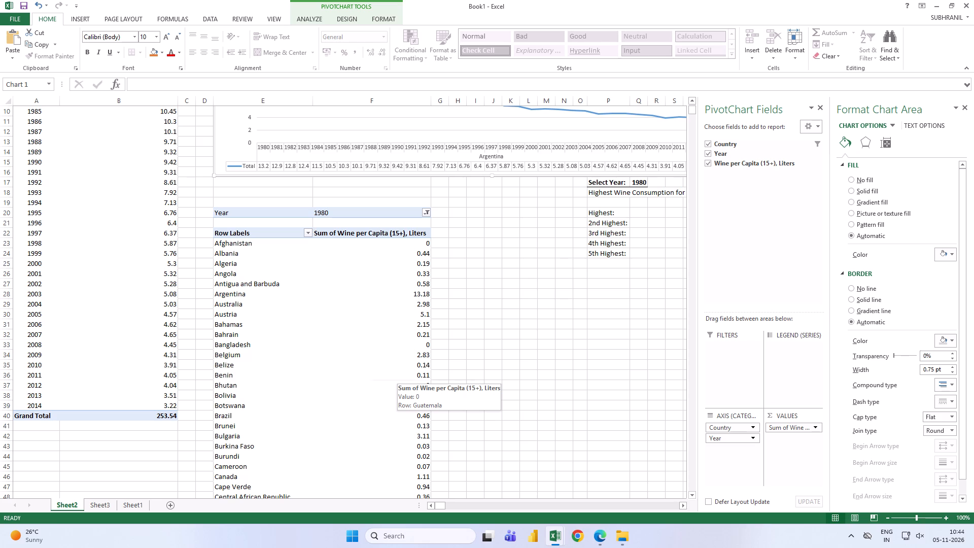
left_click(507, 299)
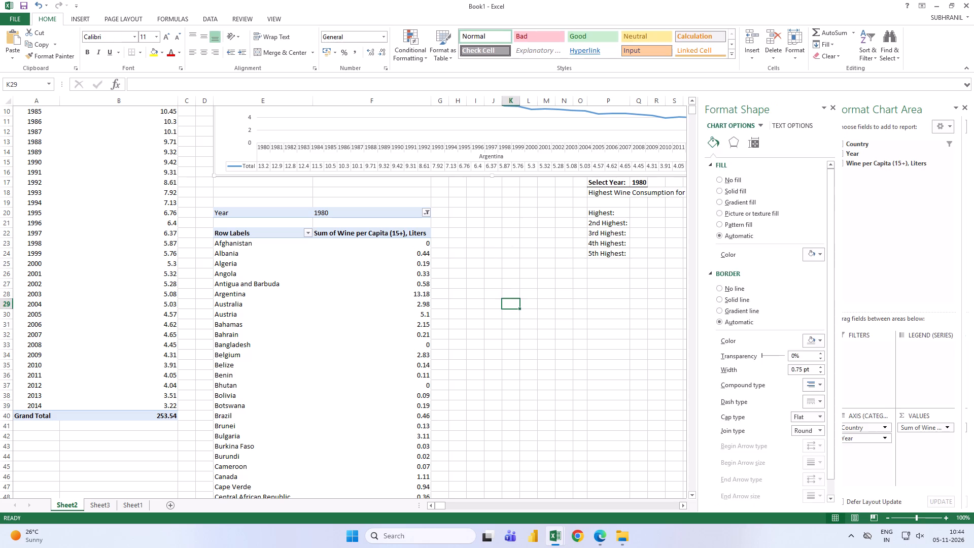
key("equal")
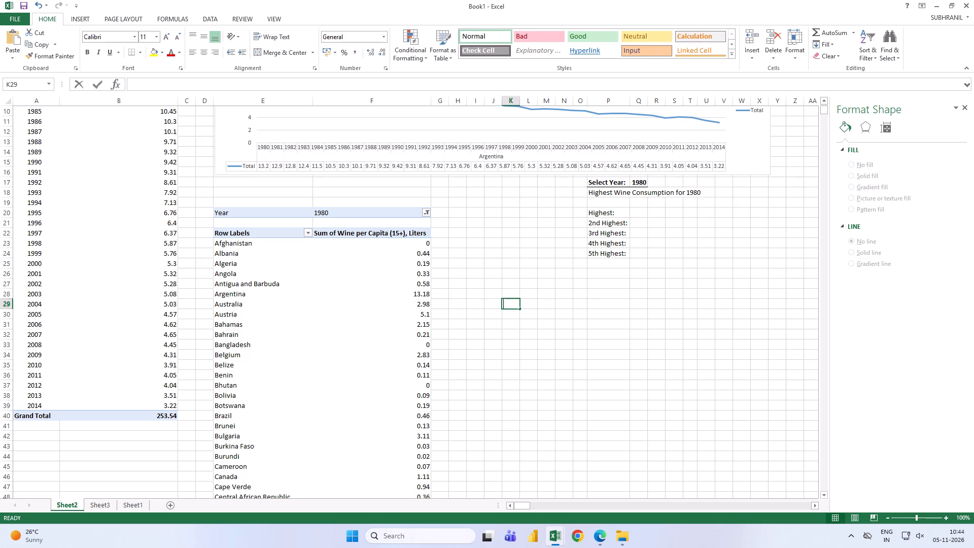
type("ma")
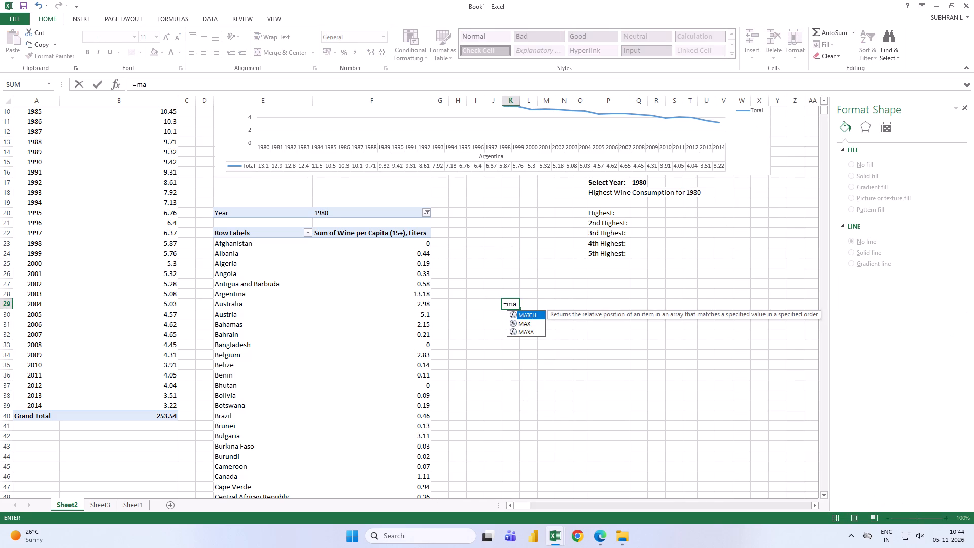
key("x")
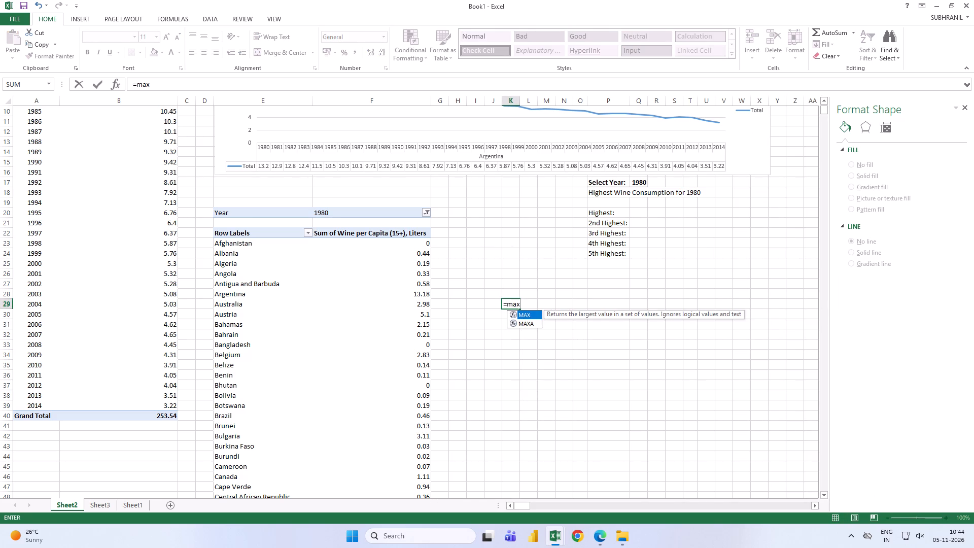
key("Tab")
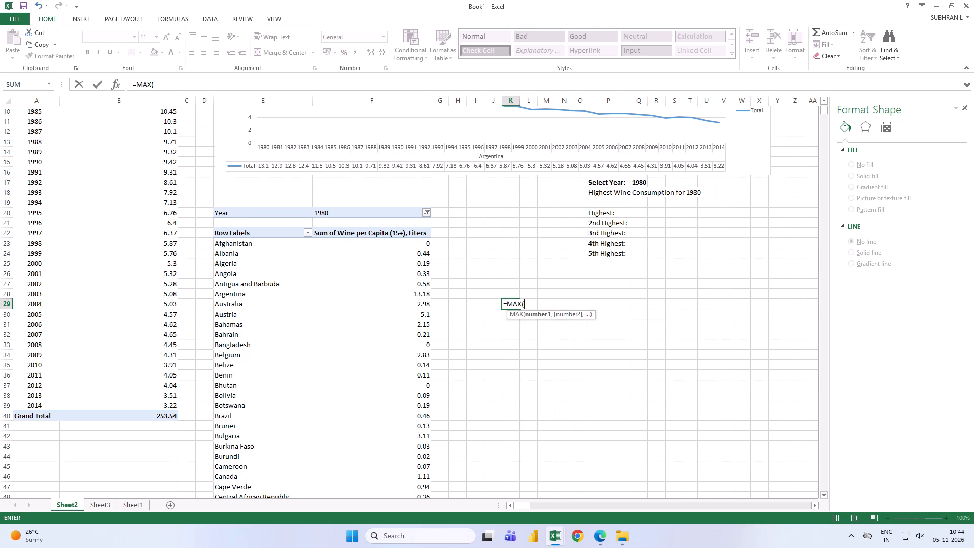
left_click_drag(412, 243, 414, 406)
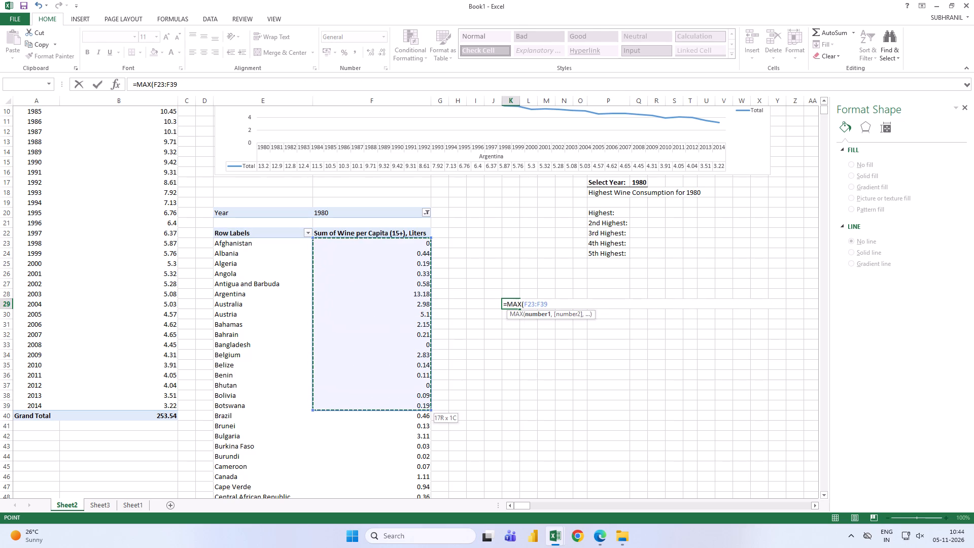
left_click_drag(414, 406, 408, 547)
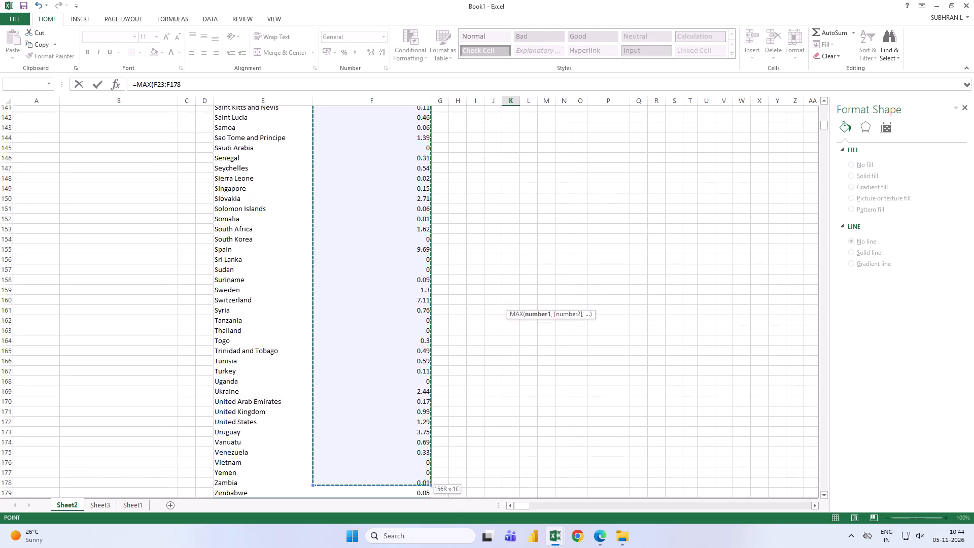
left_click_drag(408, 547, 425, 466)
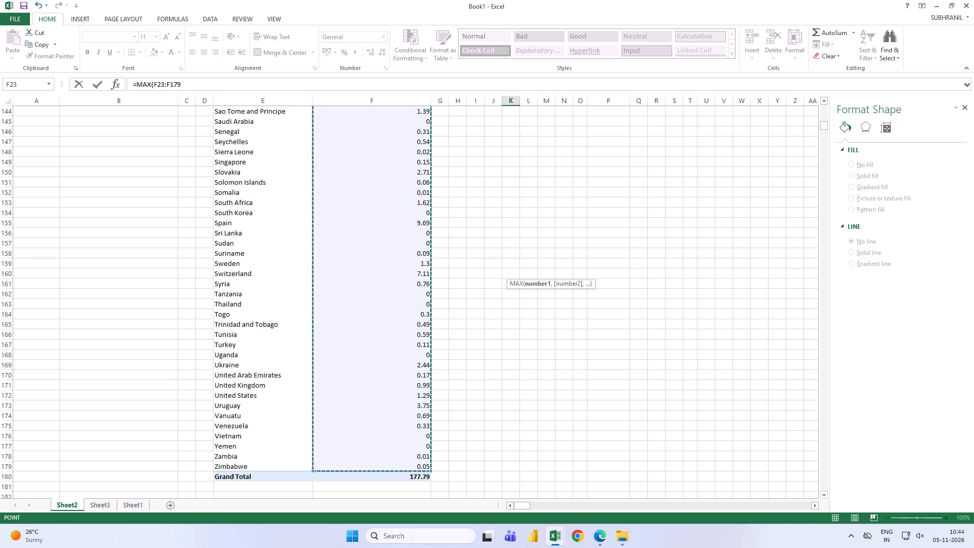
key("shift+parenright")
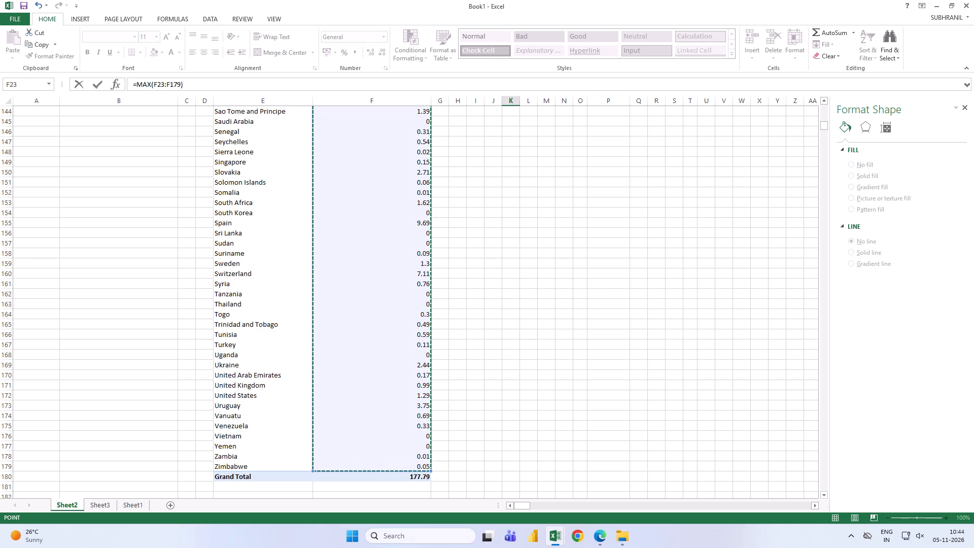
key("Return")
Widen column K slightly so the MAX result in K29 fits with both decimals.
scroll(707, 348, "up", 2)
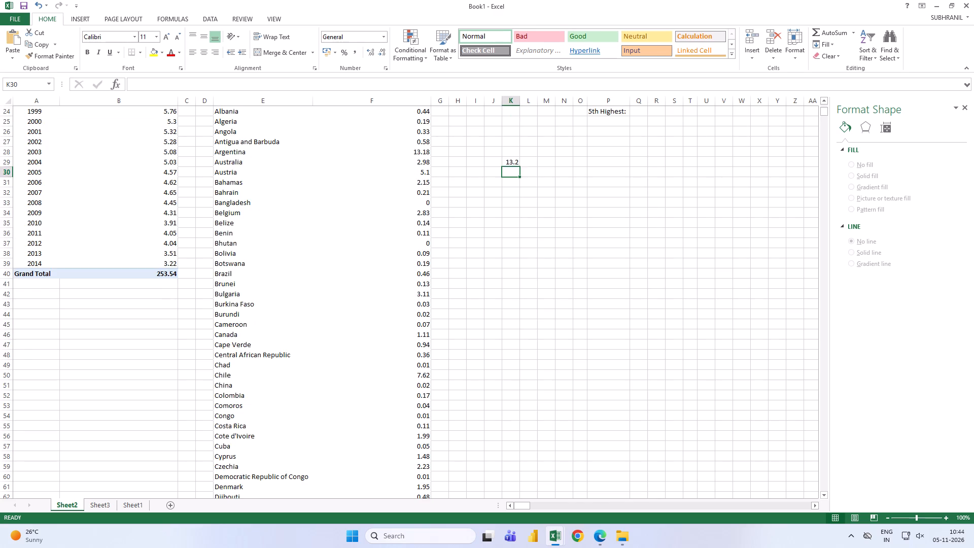
scroll(707, 348, "up", 3)
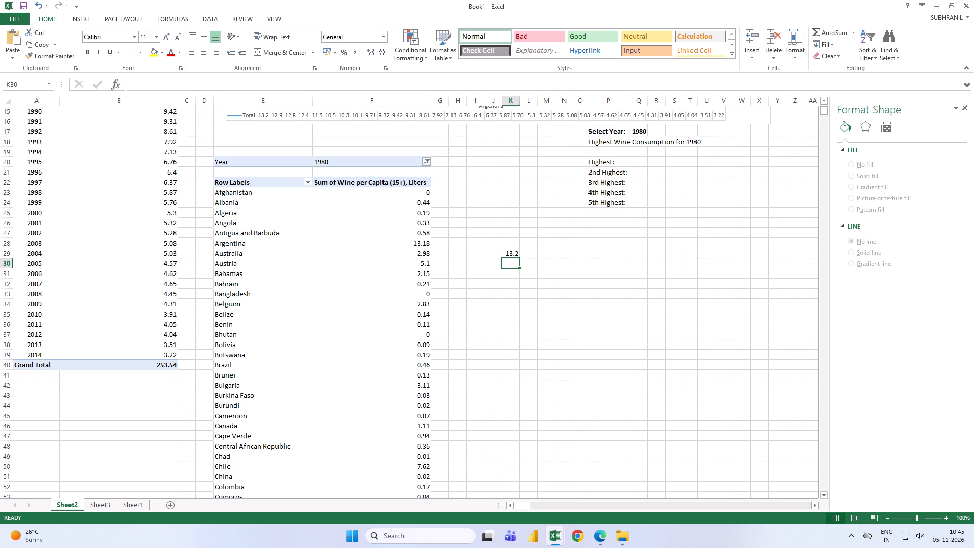
left_click_drag(519, 98, 529, 99)
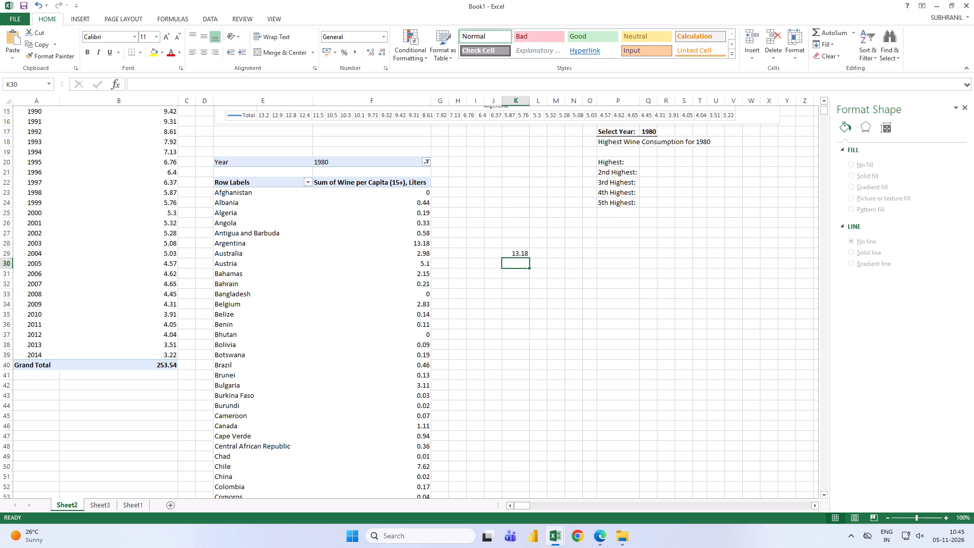